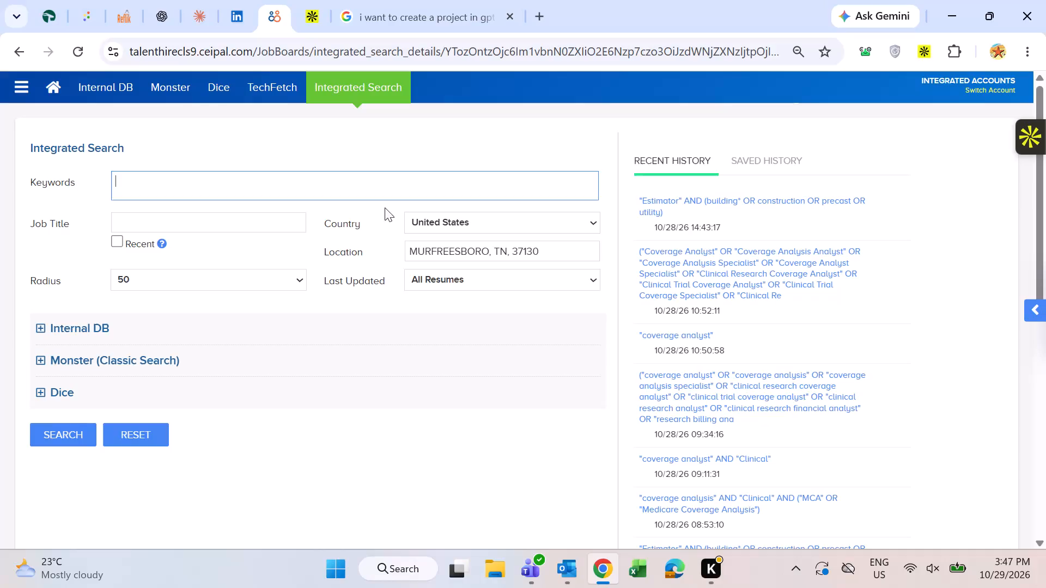
Enter the search keywords "PCB AND Layout AND (Designer OR Design)" in the integrated search form.
left_click(383, 191)
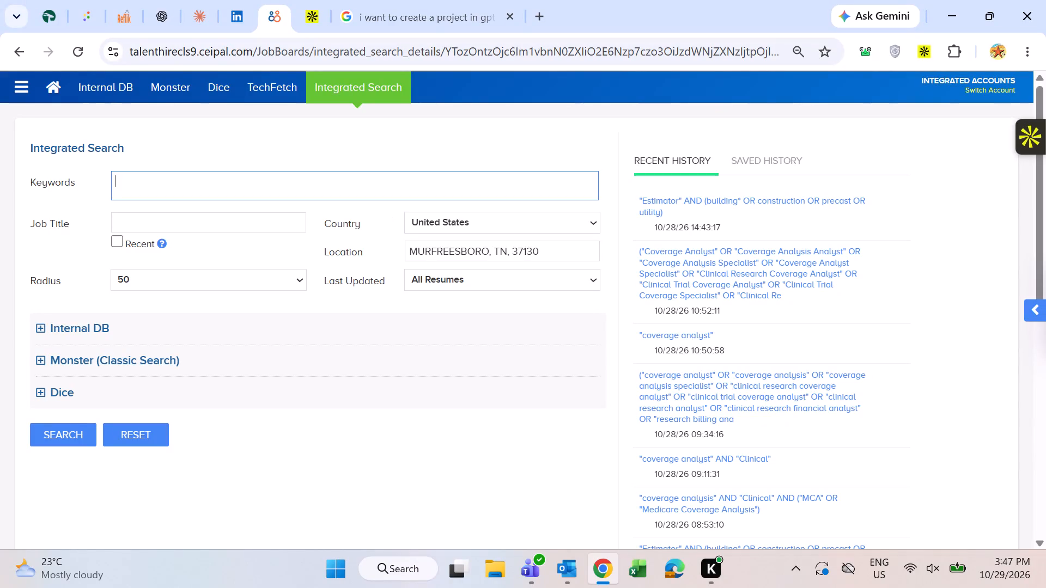
key("ctrl+v")
Clear the existing location from the integrated search form's Location field.
scroll(374, 198, "up", 4)
triple_click(427, 259)
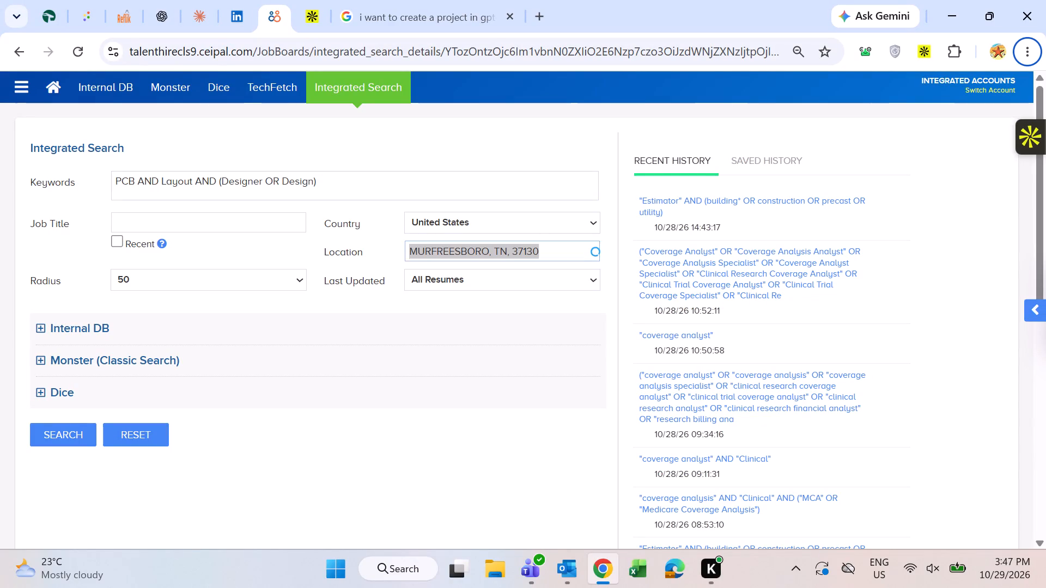
key("BackSpace")
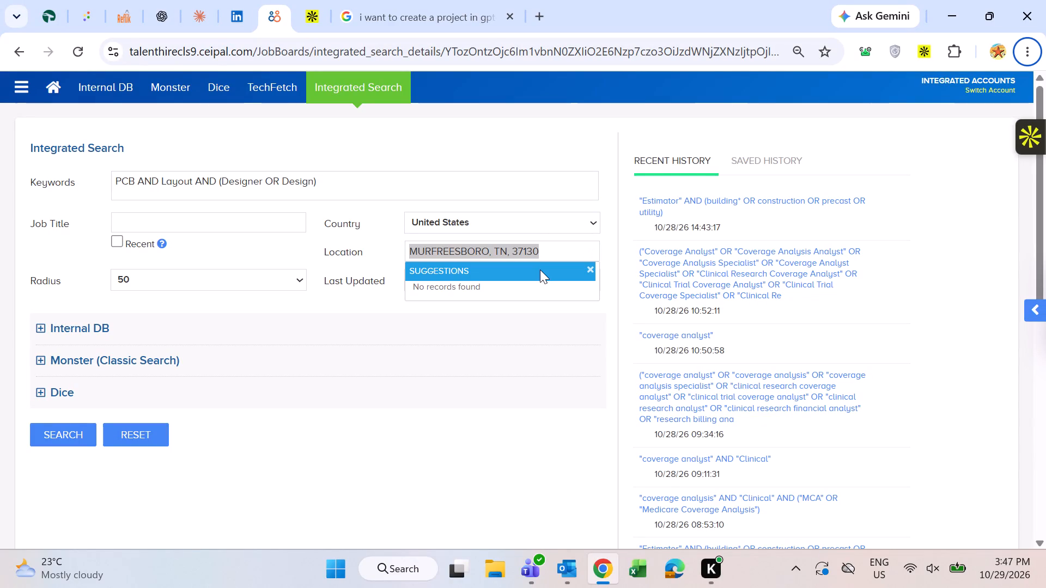
triple_click(562, 249)
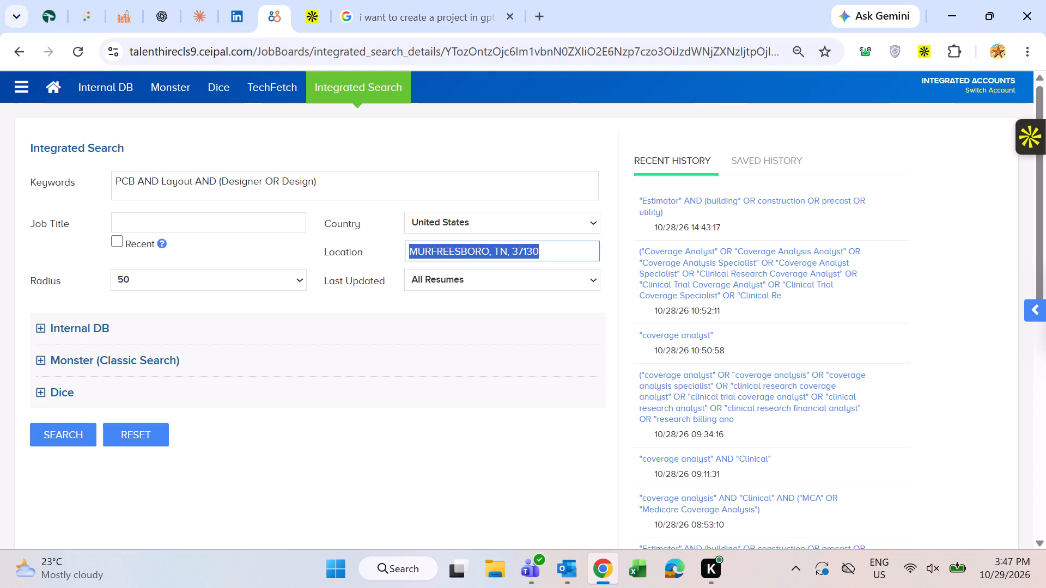
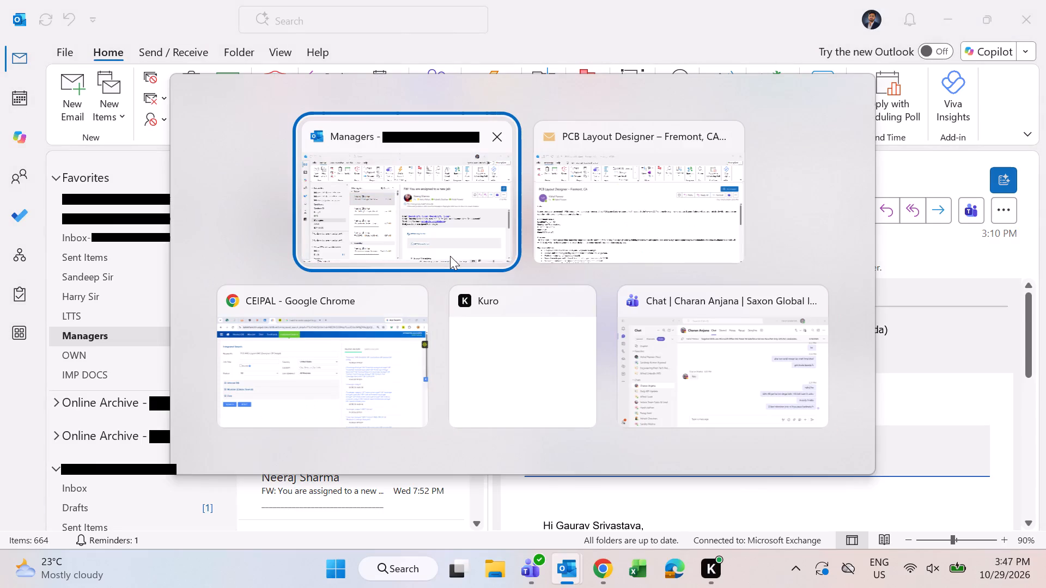
Switch to the integrated search form in Chrome and set the location to Fremont, choosing the suggestion FREMONT, CA, 94537.
key("alt+Tab")
key("alt+Tab")
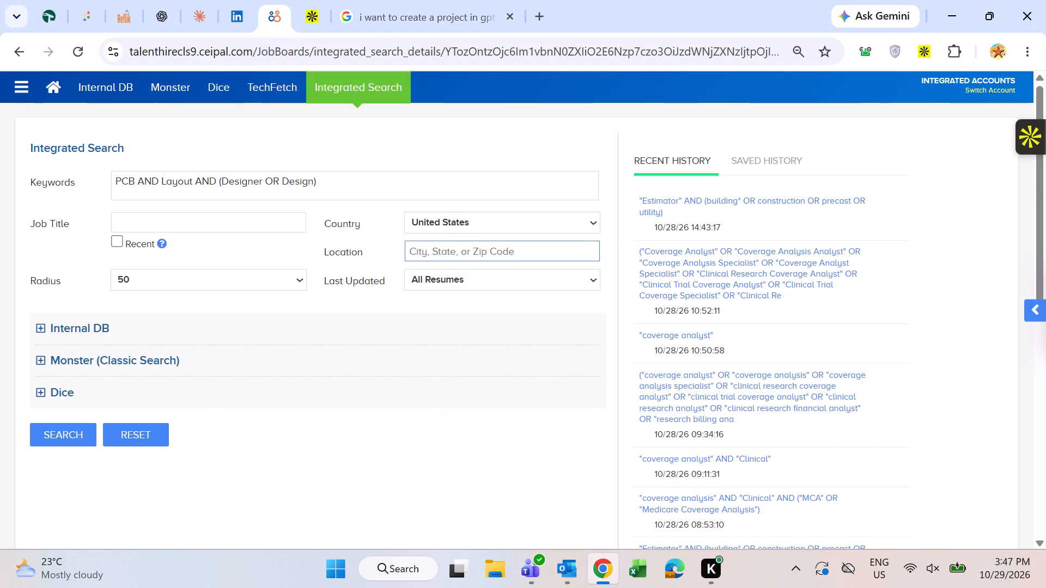
key("ctrl+v")
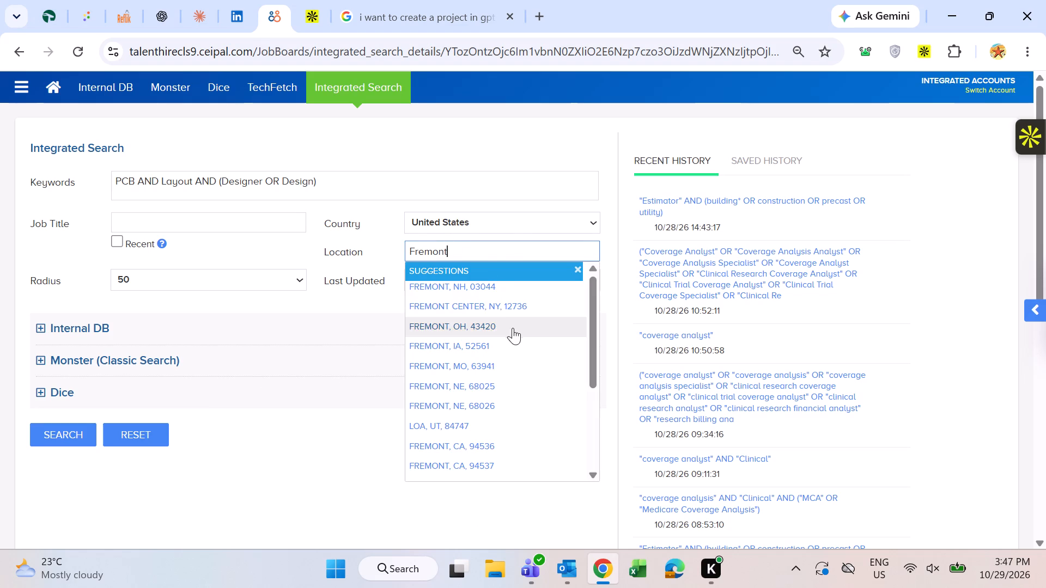
left_click(489, 457)
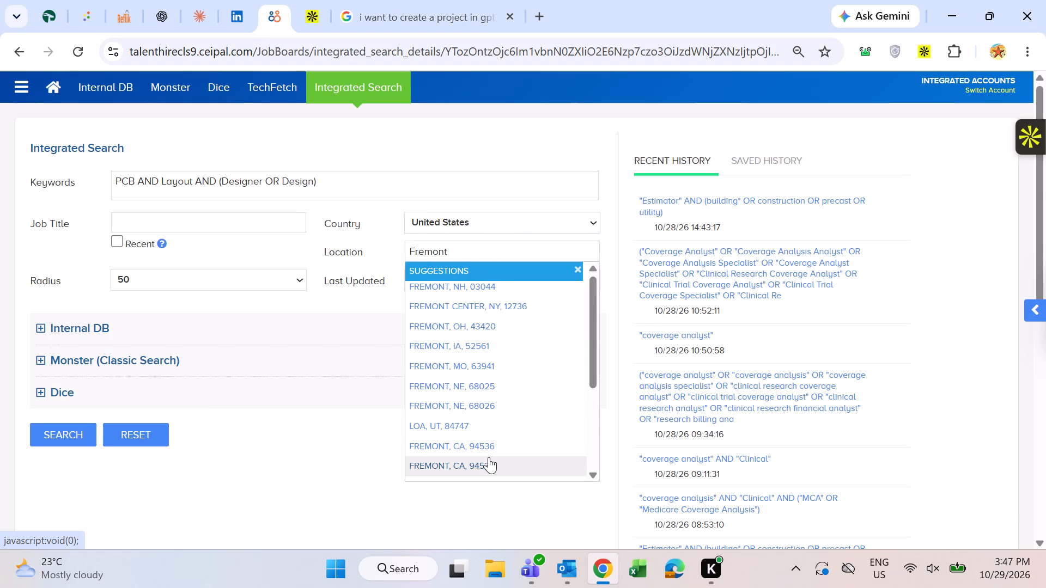
Run the integrated resume search with the entered keywords and location.
left_click(74, 434)
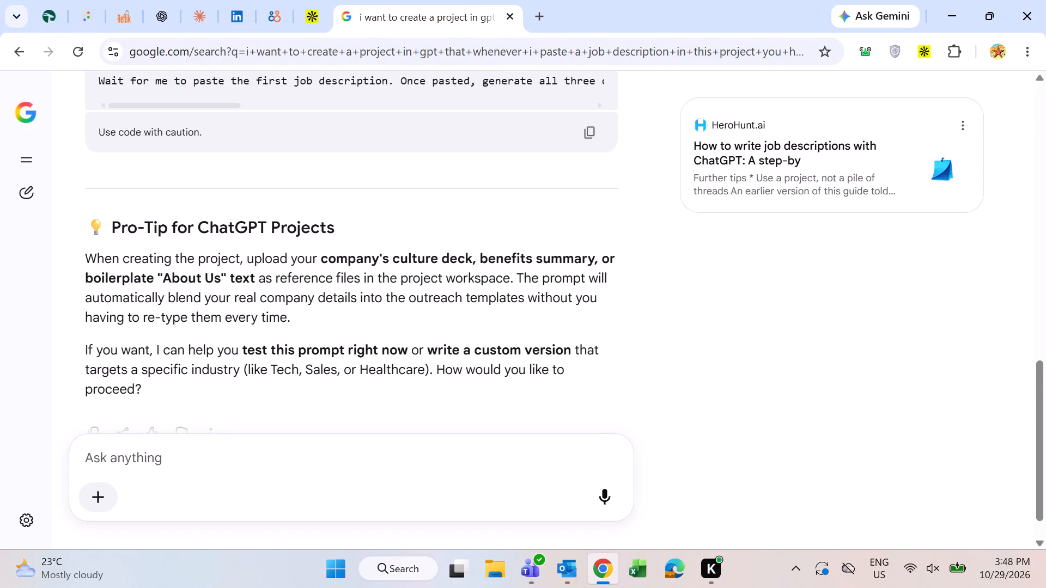
left_click(330, 222)
left_click_drag(330, 222, 569, 226)
left_click(690, 301)
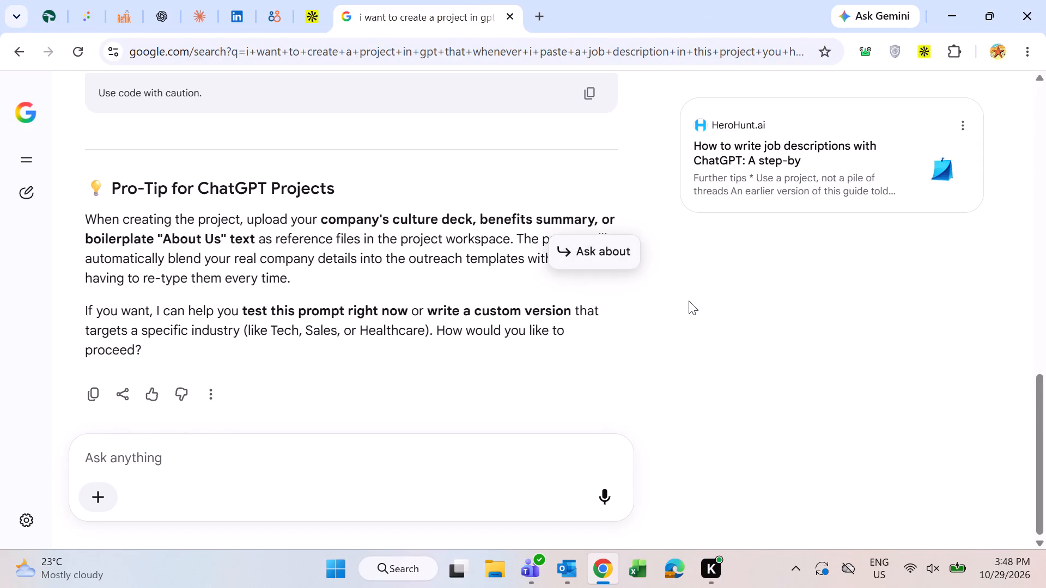
scroll(695, 296, "down", 2)
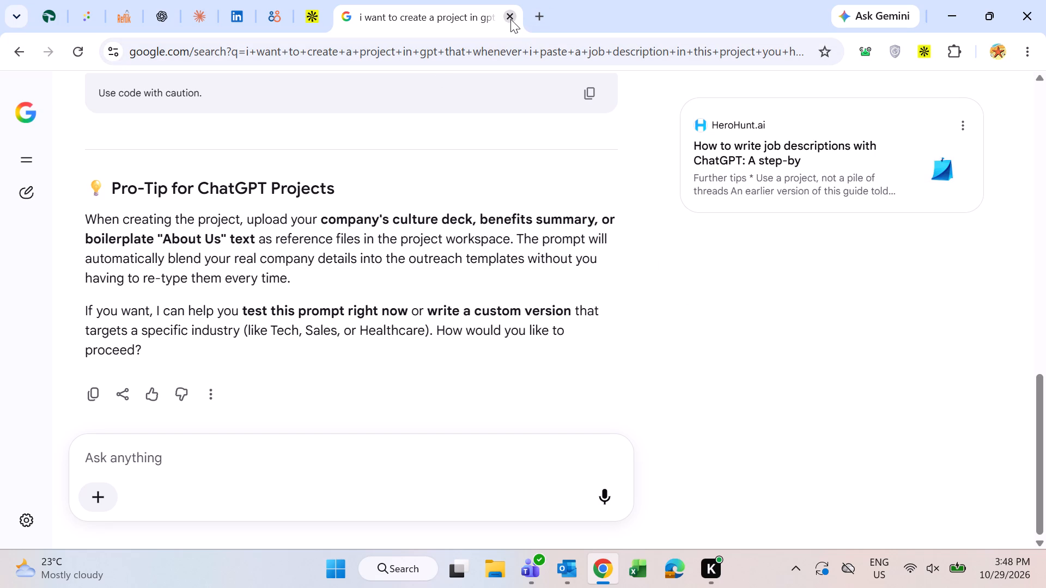
left_click(510, 19)
Start a mail merge from the Internal DB candidate results with the number of recipients set to 300.
left_click(287, 29)
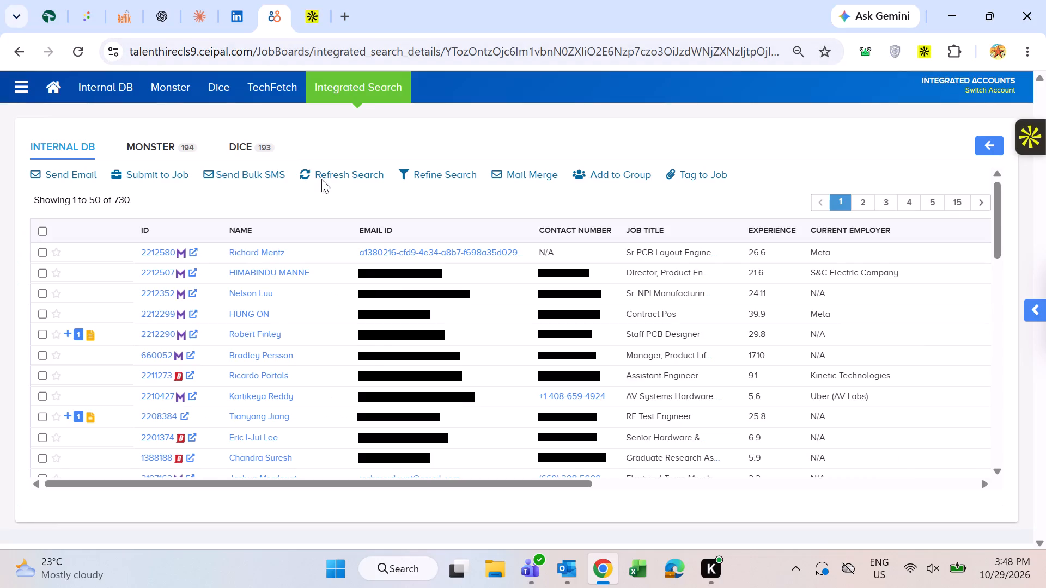
left_click(534, 177)
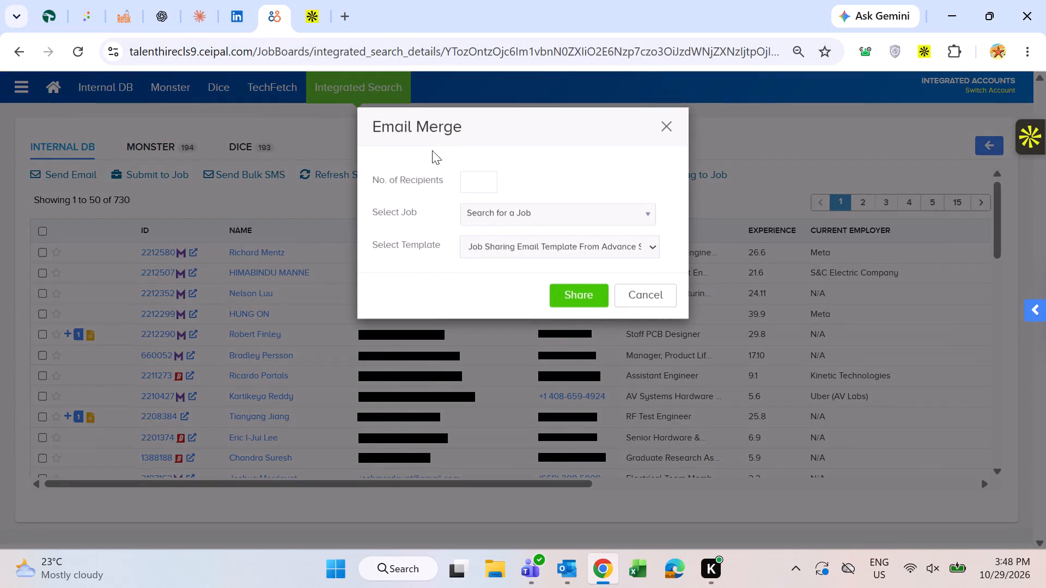
left_click(469, 189)
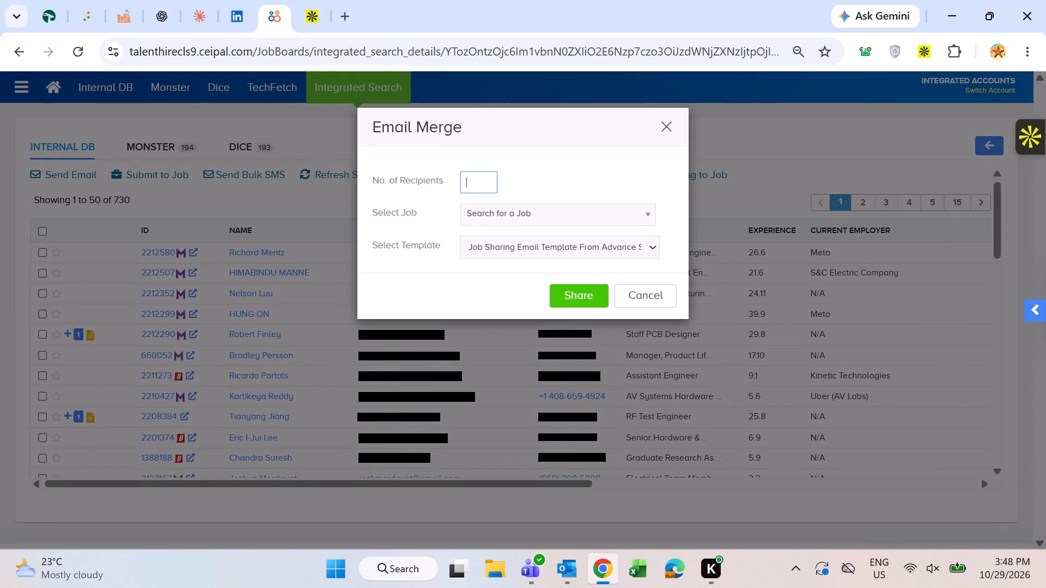
type("300")
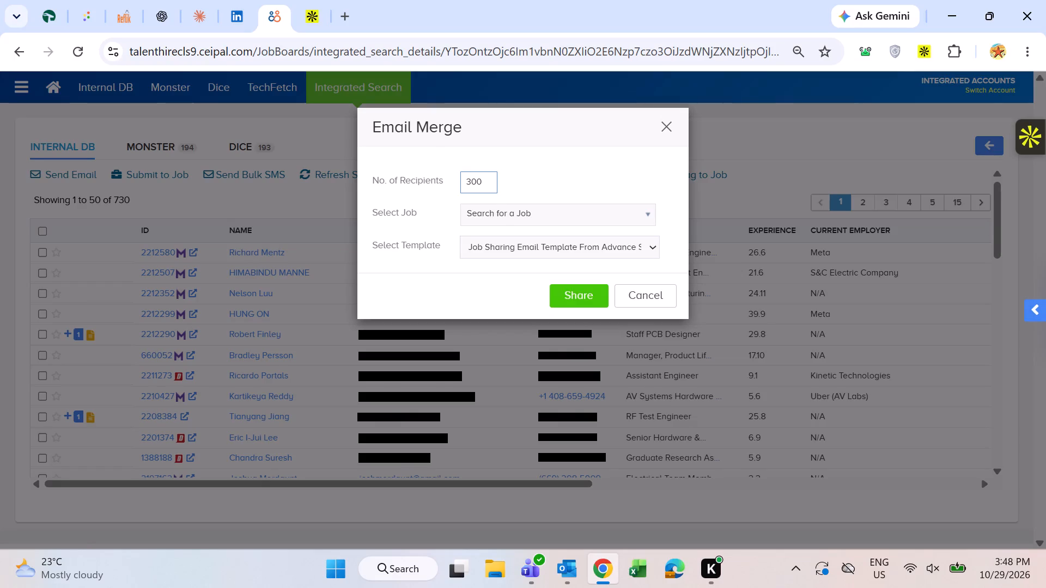
Search for "pcb" to select the PCB Design Engineer job for the email merge, and proceed to the sharing email with the current template.
left_click(495, 216)
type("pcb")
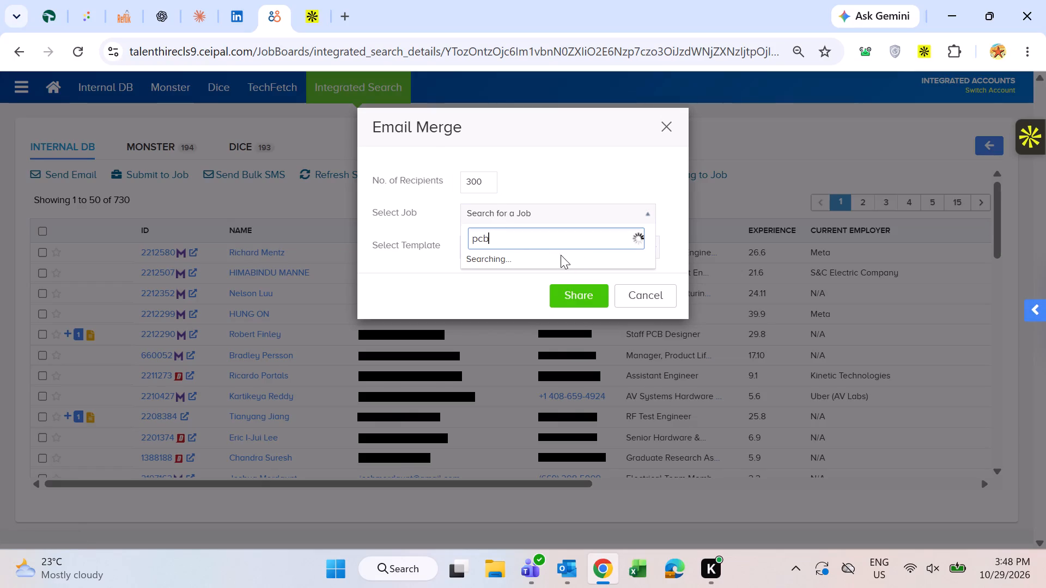
left_click(557, 254)
left_click(573, 286)
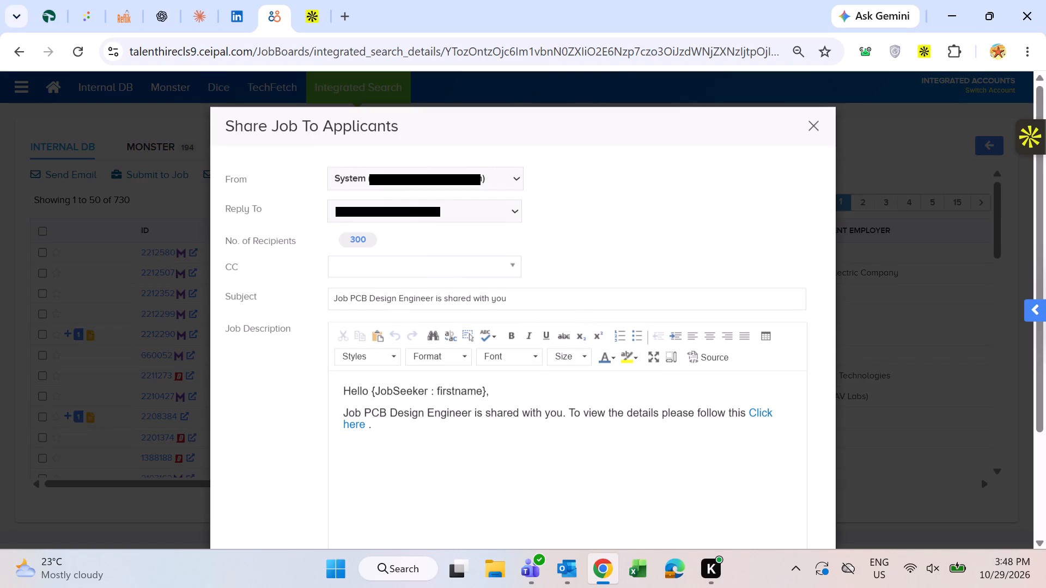
Open the subject line of the job-sharing email for editing.
double_click(558, 302)
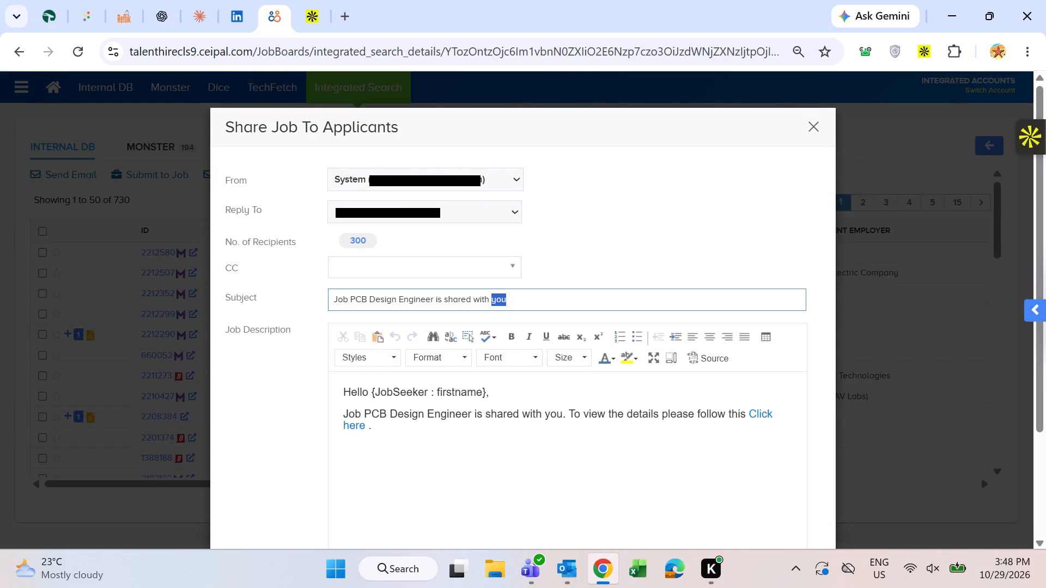
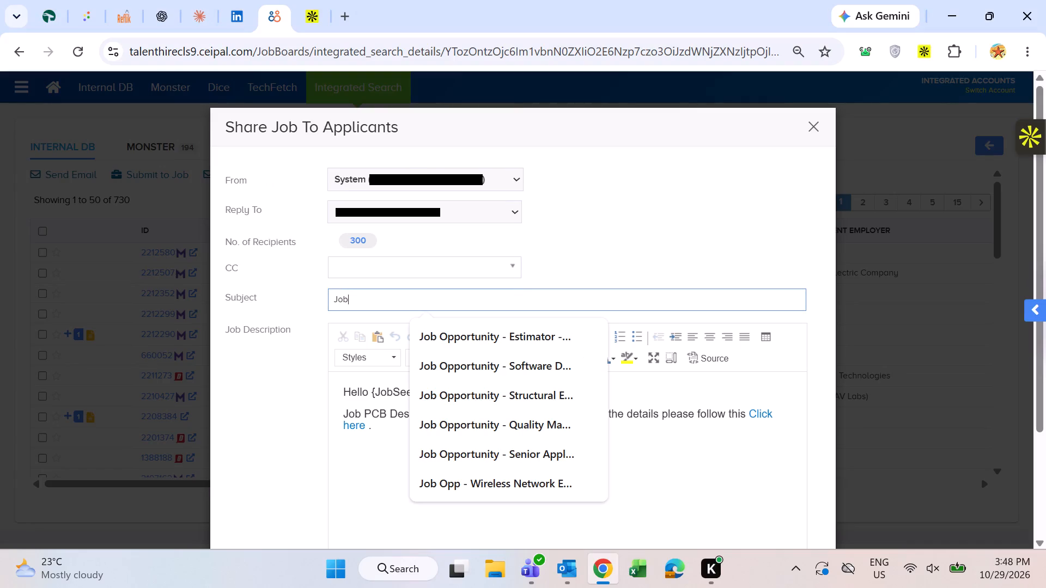
Set the email subject to "Job Opportunity - PCB Layout Designer – Fremont, CA".
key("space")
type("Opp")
left_click(438, 330)
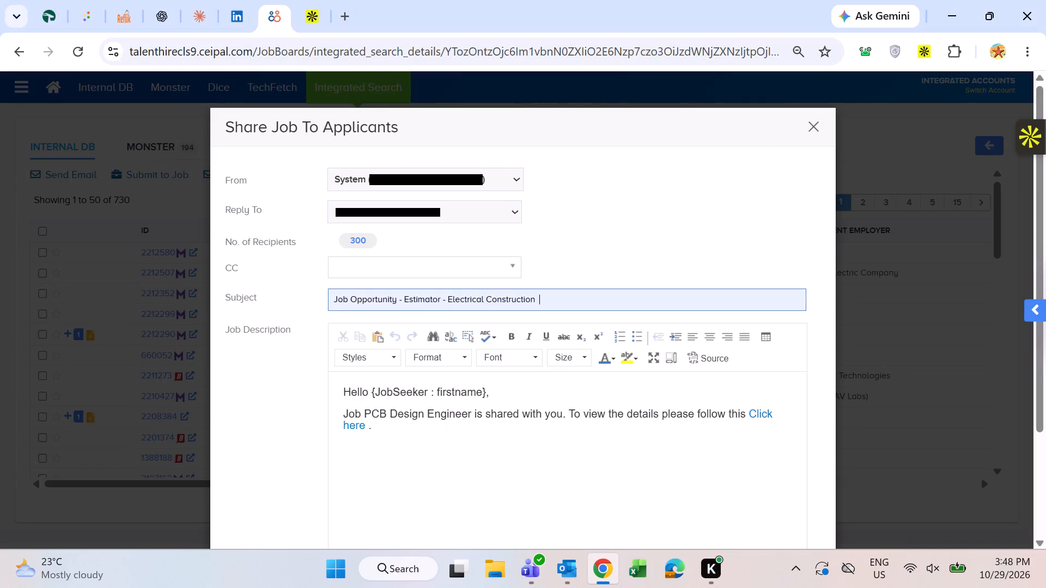
left_click(425, 302)
left_click_drag(425, 302, 534, 311)
key("ctrl+v")
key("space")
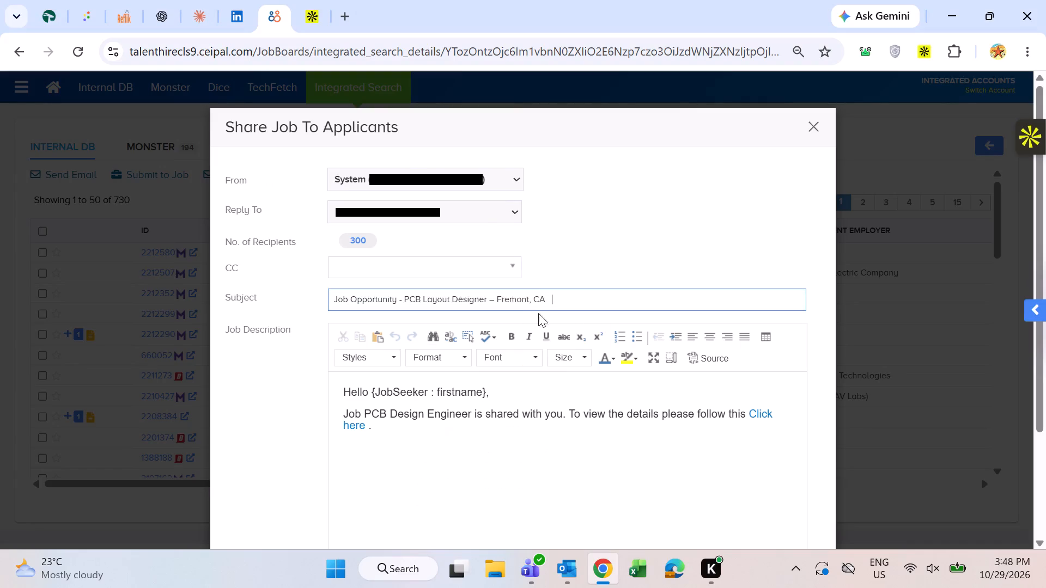
Select the default job-sharing paragraph with its "Click here" link below the greeting in the job description.
scroll(560, 245, "down", 4)
double_click(466, 279)
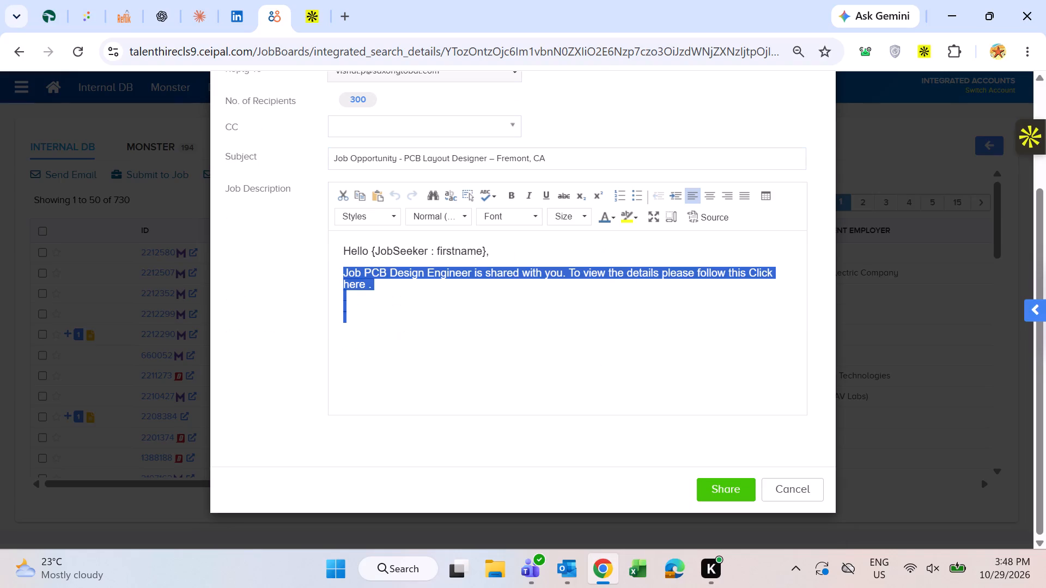
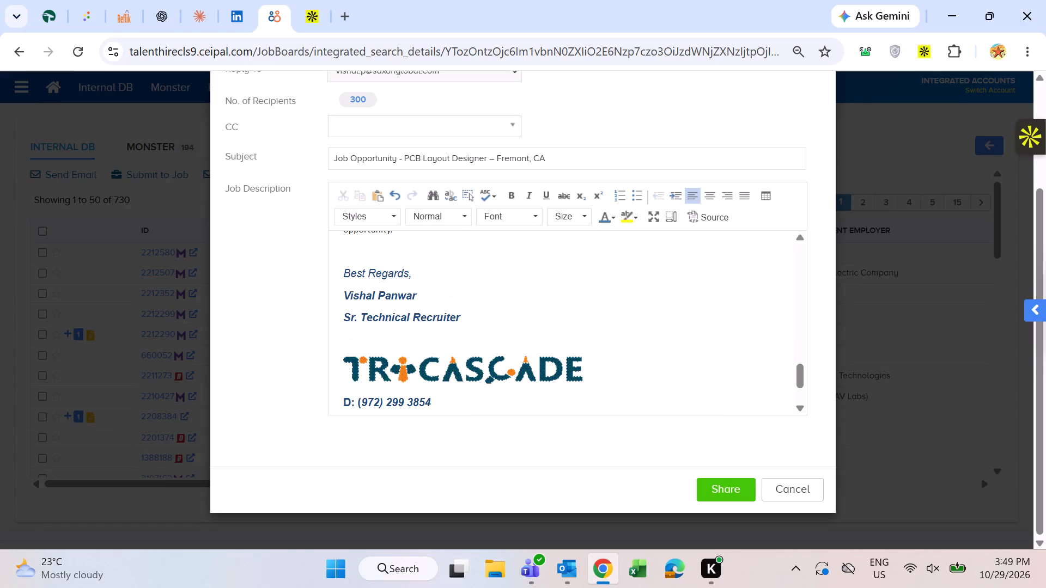
Delete the company logo, direct phone line and remaining lines below the Sr. Technical Recruiter title in the email signature.
left_click_drag(616, 329, 634, 391)
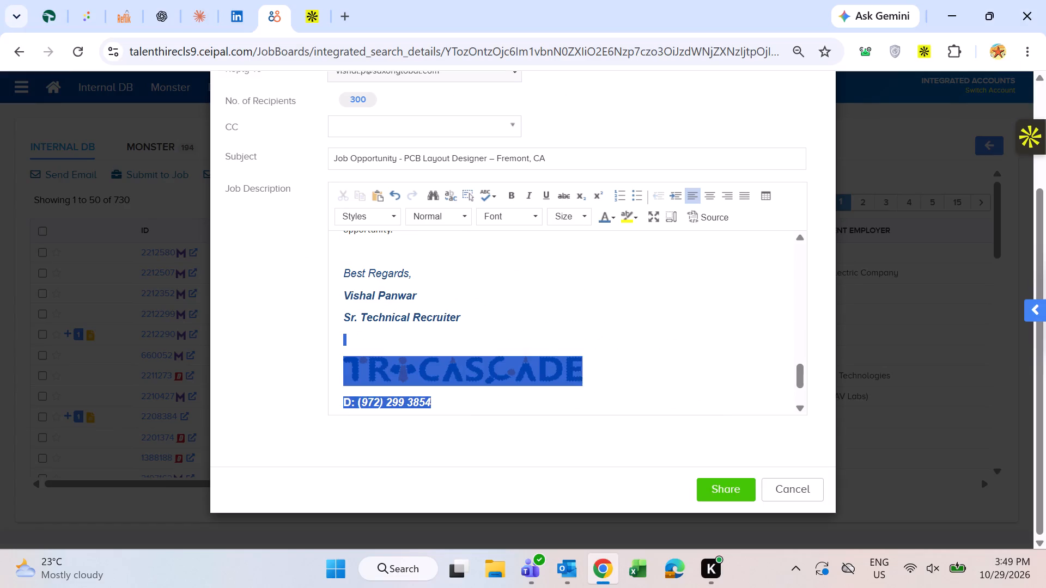
left_click_drag(634, 391, 635, 391)
key("BackSpace")
left_click_drag(531, 342, 557, 398)
scroll(557, 398, "up", 1)
key("BackSpace")
scroll(412, 346, "down", 2)
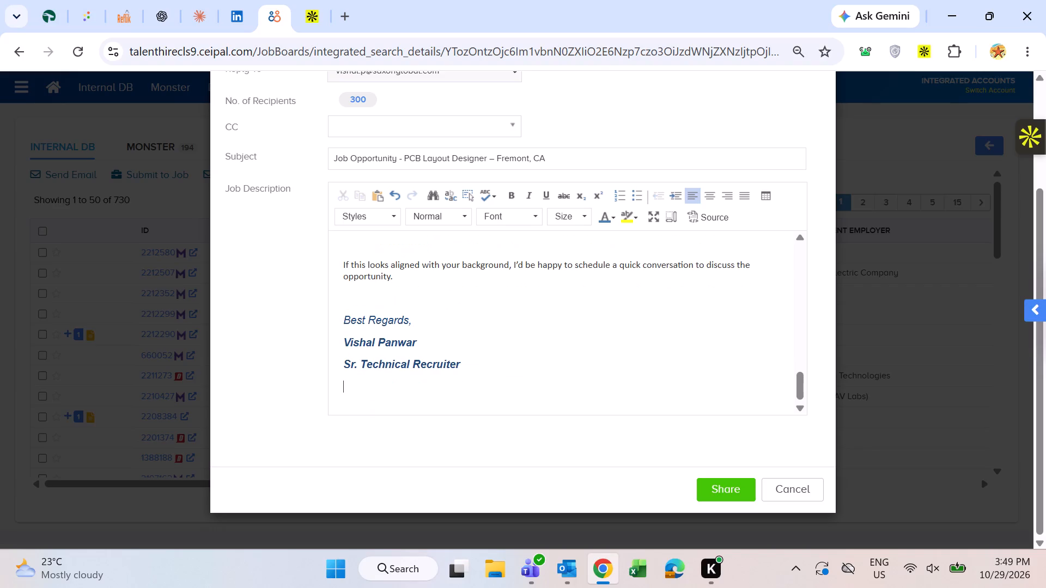
key("BackSpace")
Delete the unneeded lines higher up in the email's job description text.
scroll(479, 360, "up", 15)
left_click_drag(351, 297, 338, 275)
key("BackSpace")
key("BackSpace")
scroll(477, 285, "down", 4)
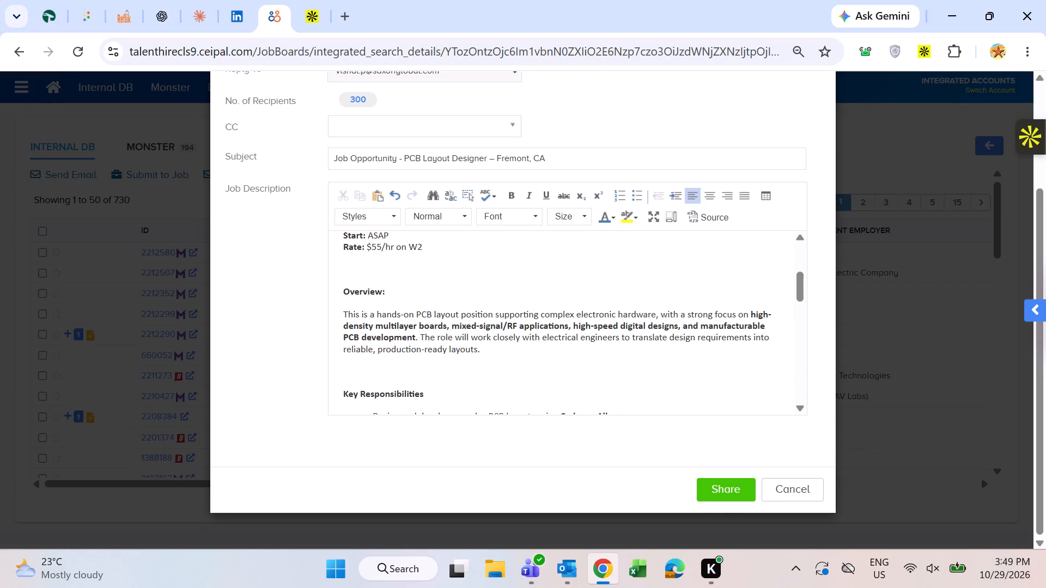
Send the PCB Layout Designer job opportunity email to the 300 mail merge recipients.
left_click(722, 496)
scroll(592, 308, "up", 4)
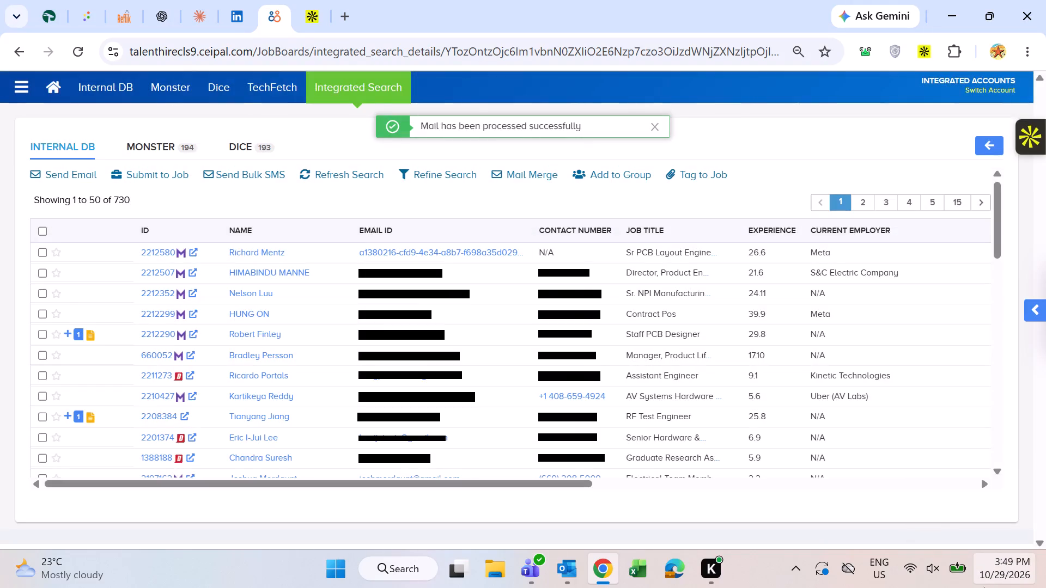
left_click(716, 327)
Switch to the Monster results and open the quick view of the first candidate, the PCB Layout Designer in Fremont.
left_click(173, 135)
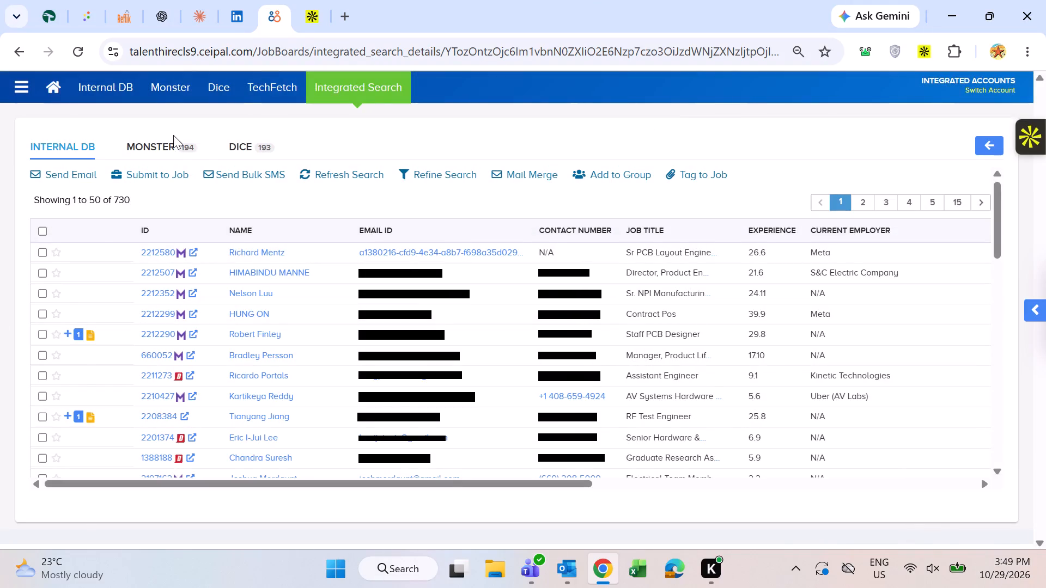
left_click(173, 145)
triple_click(394, 238)
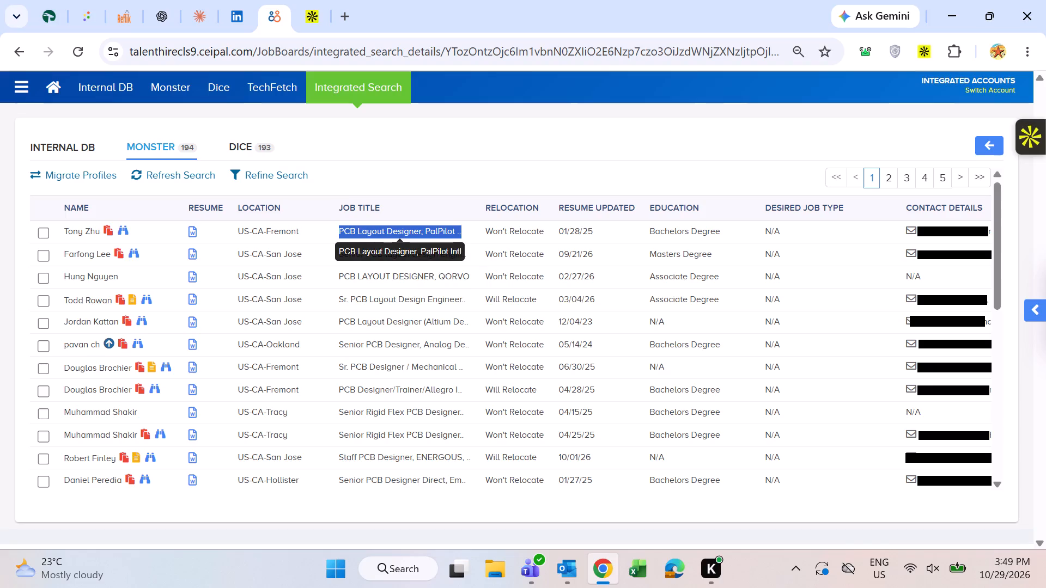
left_click(436, 227)
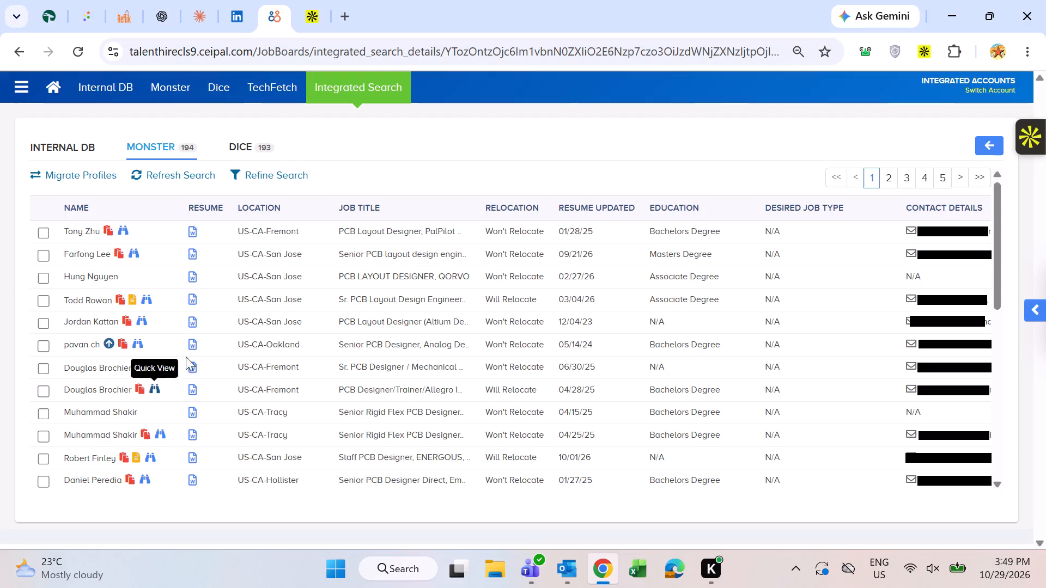
left_click(125, 230)
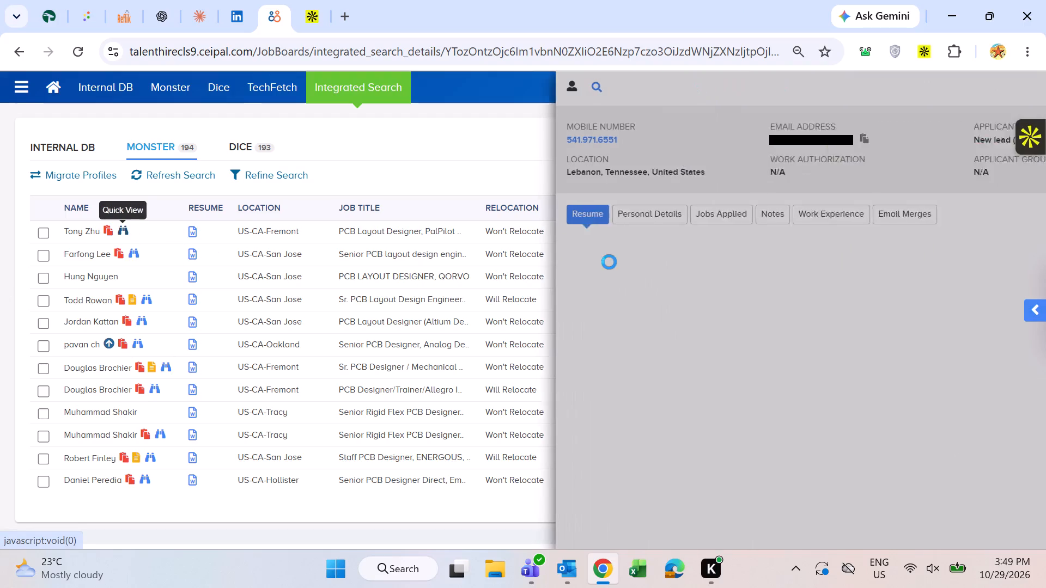
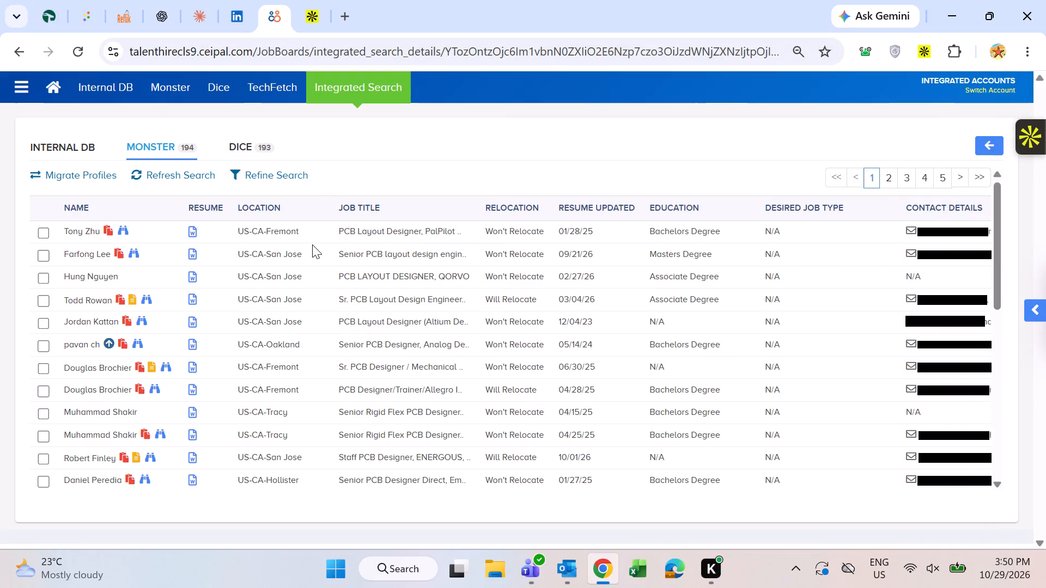
Open the quick view of the second Monster candidate, the San Jose senior PCB layout design engineer, to review the profile.
left_click(127, 253)
left_click(130, 253)
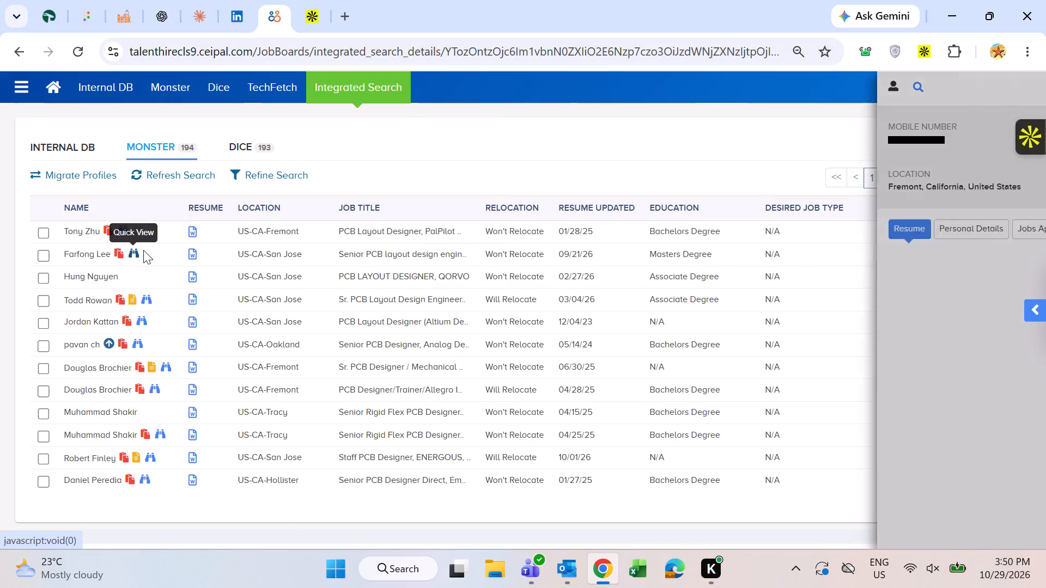
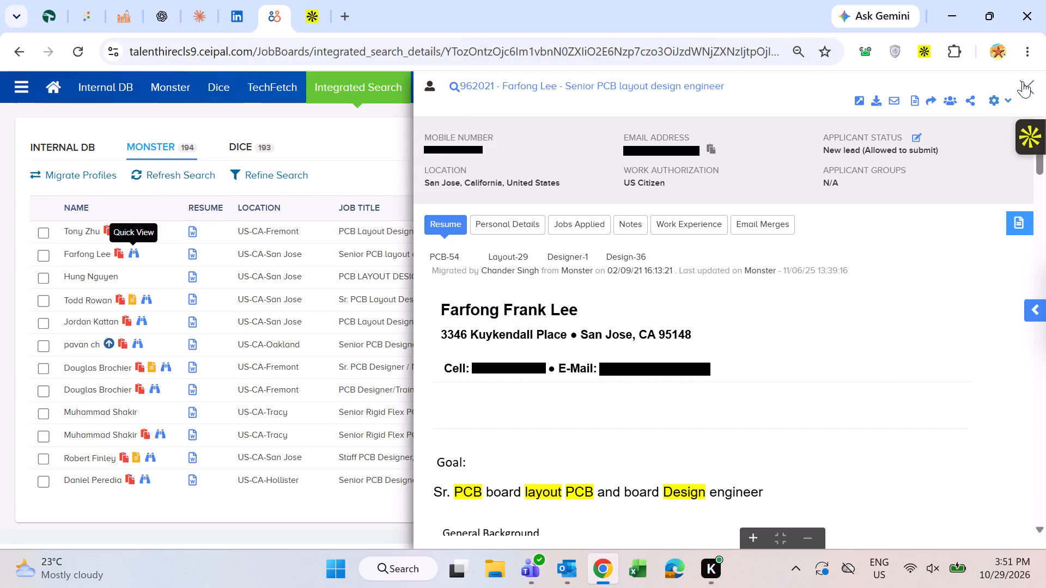
left_click(1023, 81)
left_click(89, 152)
scroll(679, 252, "up", 2)
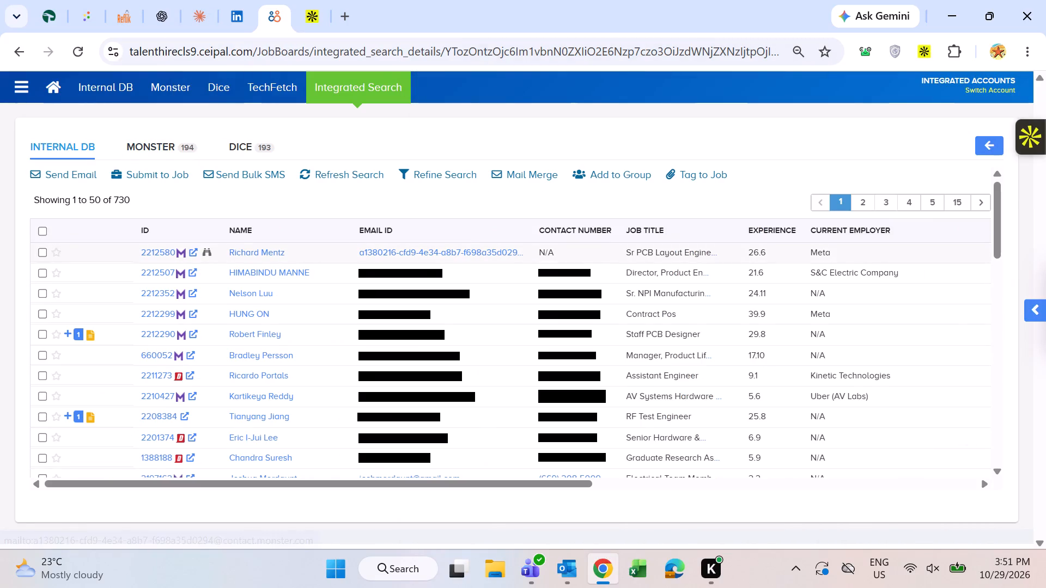
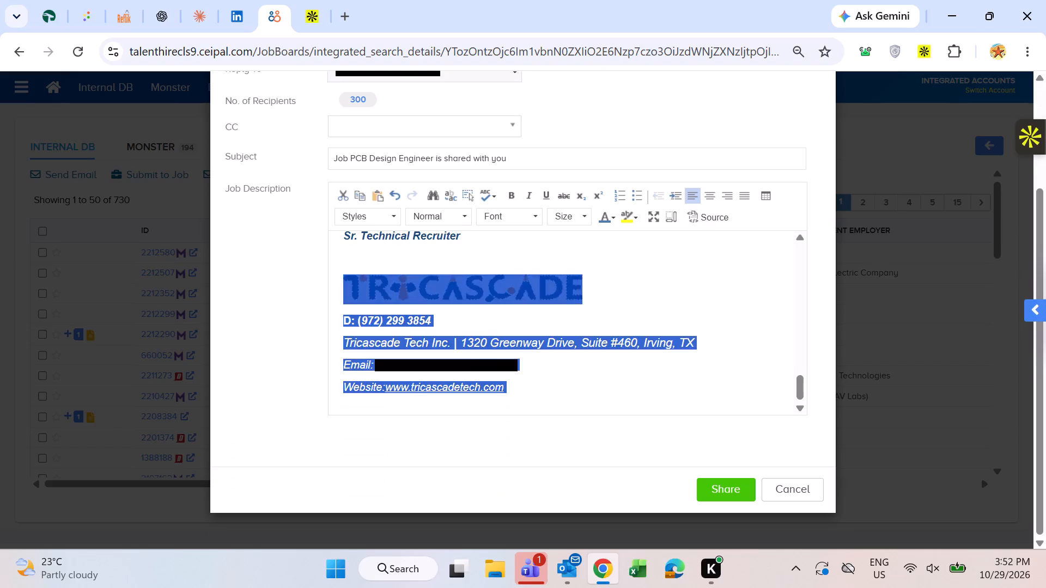
key("BackSpace")
key("BackSpace")
Remove the duplicate "Hello," and the blank lines between the {JobSeeker : firstname} greeting and the opening paragraph.
scroll(506, 341, "up", 16)
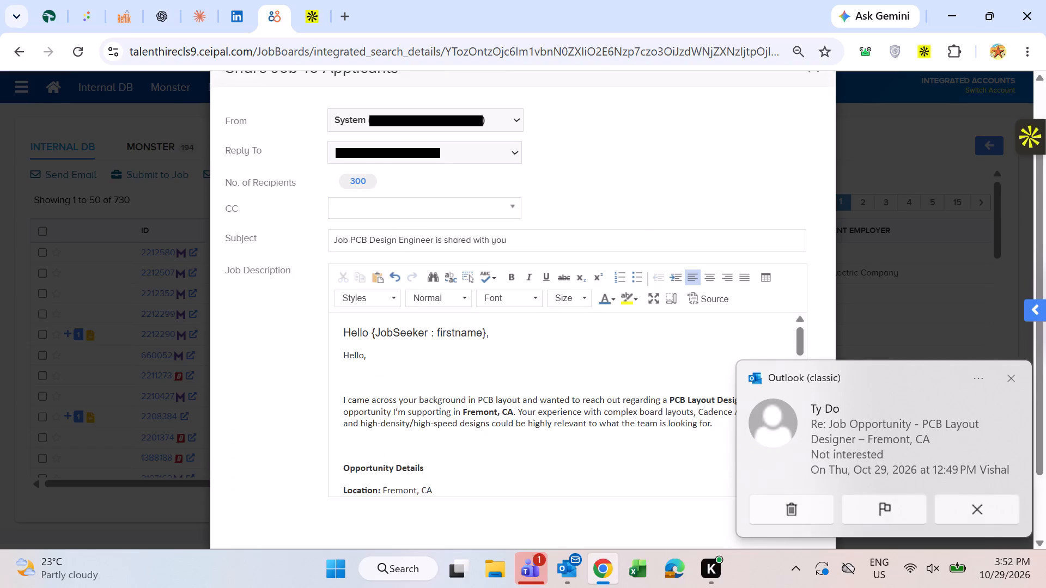
left_click_drag(374, 366, 350, 353)
key("BackSpace")
key("BackSpace")
key("BackSpace")
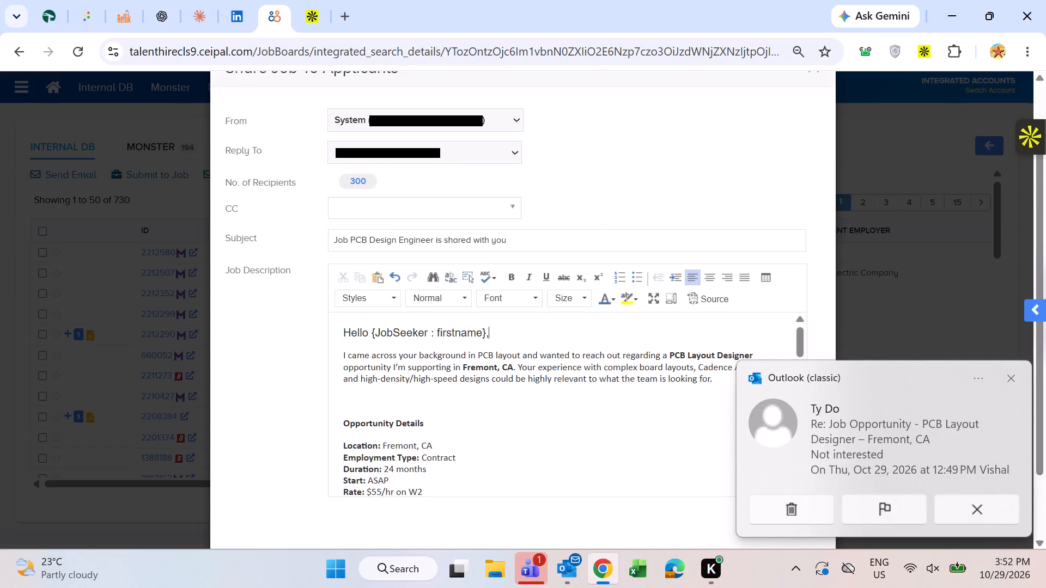
Replace the default email subject with one beginning with "Job".
scroll(477, 328, "up", 2)
triple_click(442, 301)
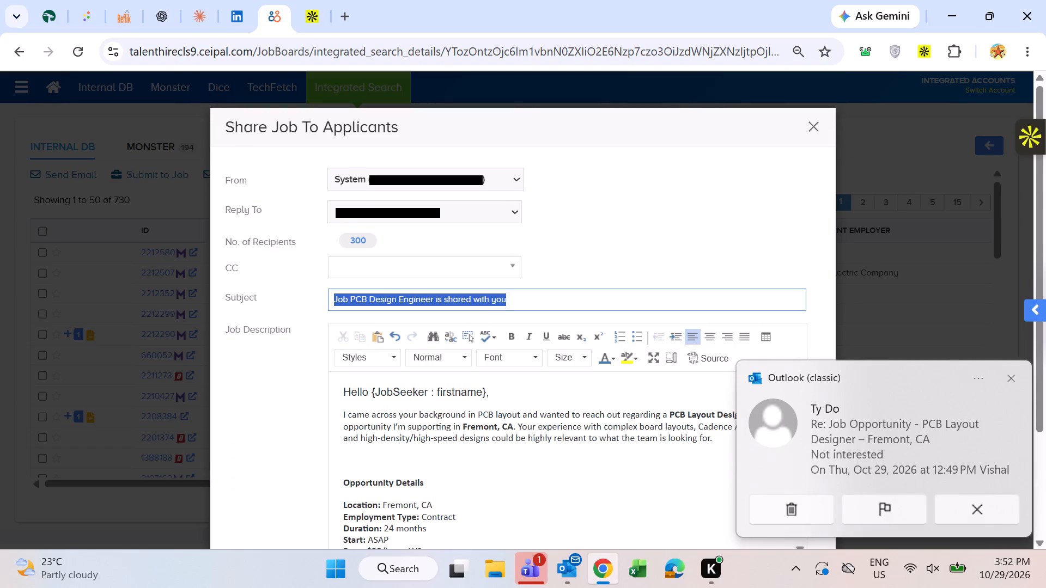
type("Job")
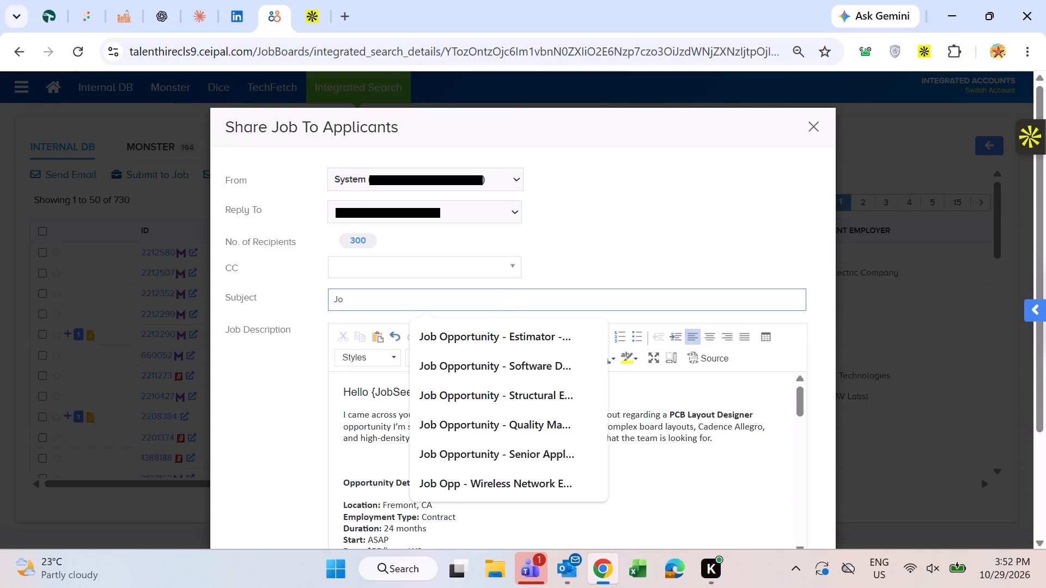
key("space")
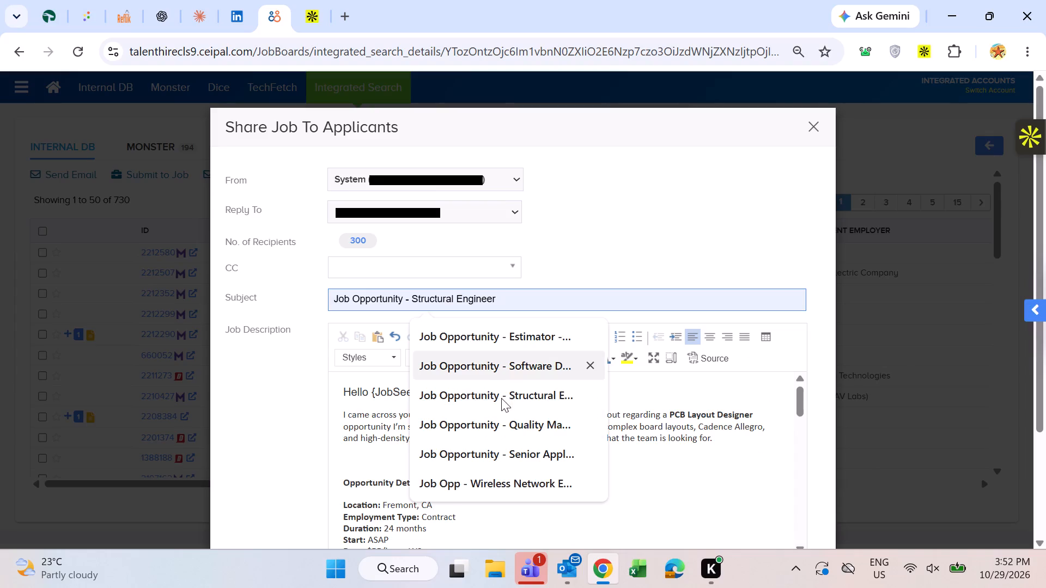
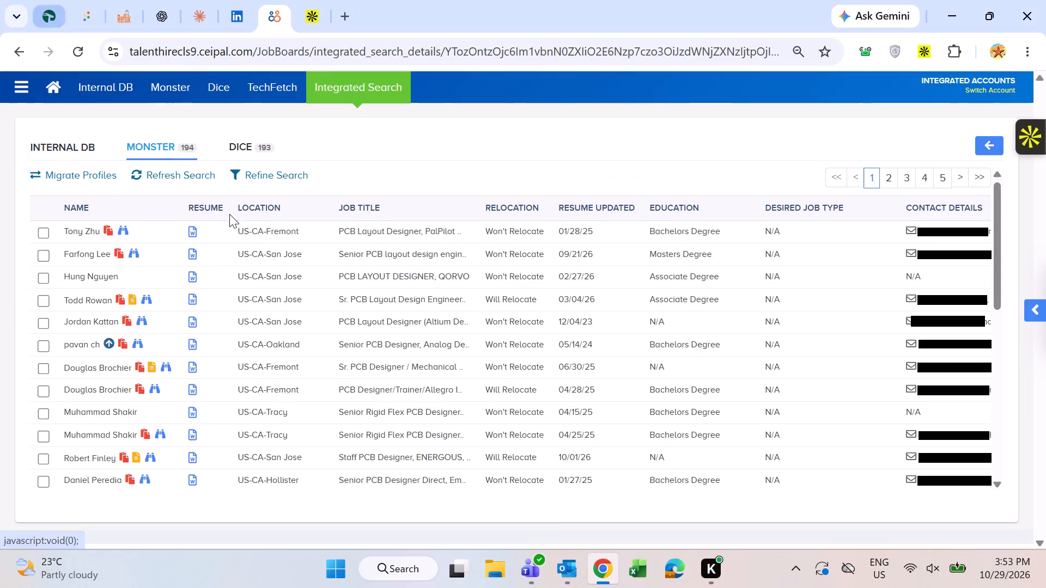
Open the quick view of the second candidate in the Monster results, the San Jose senior PCB layout designer.
left_click(133, 256)
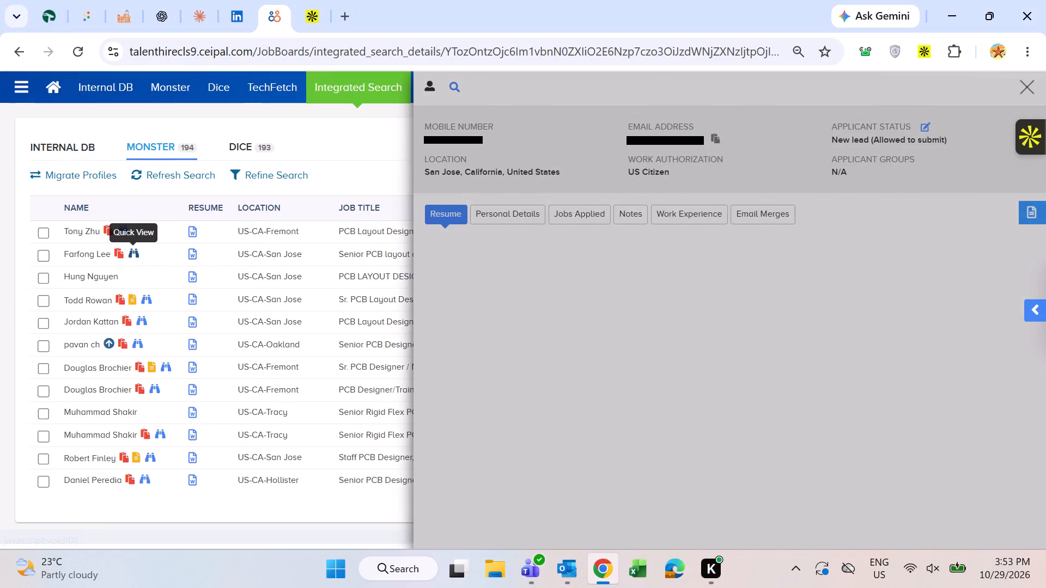
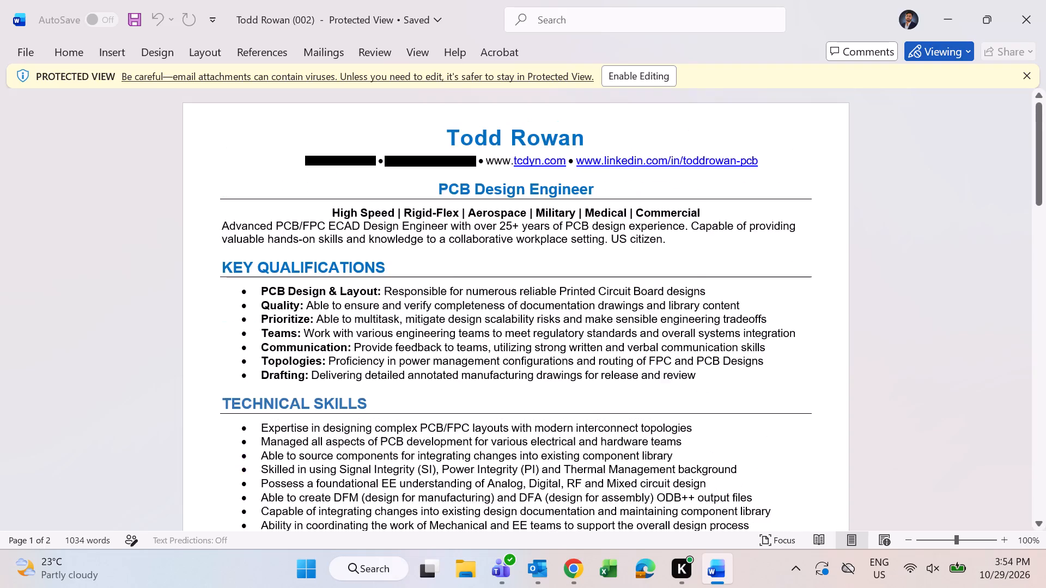
In Word, review the PCB Design Engineer candidate's resume, examining the key qualifications, technical skills, software tools and education sections.
scroll(639, 256, "down", 13)
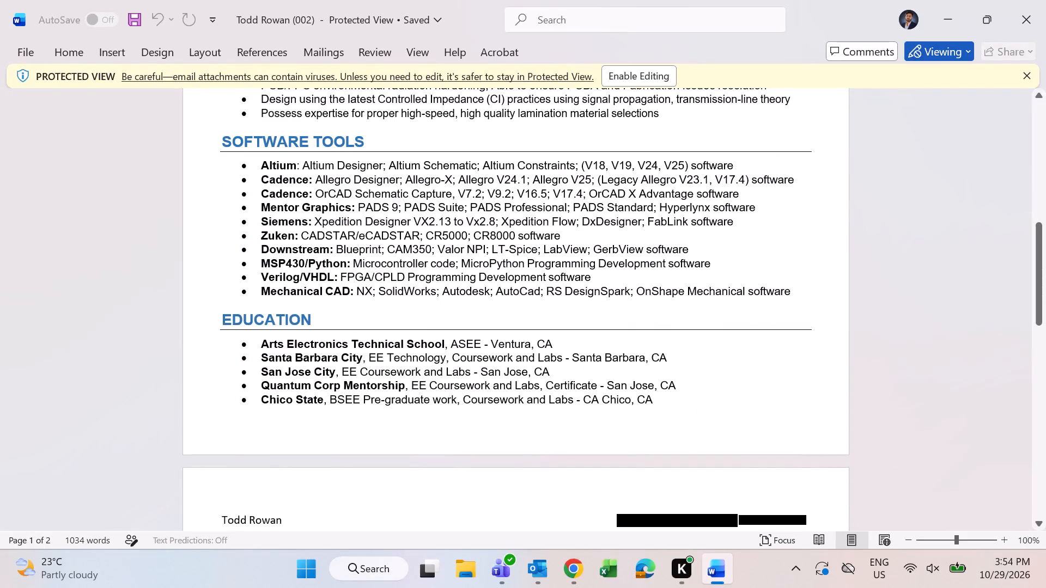
Search the candidate's resume for "alleg", go to the first match under Software Tools, and examine the surrounding sections and professional experience.
key("ctrl+f")
type("alleg")
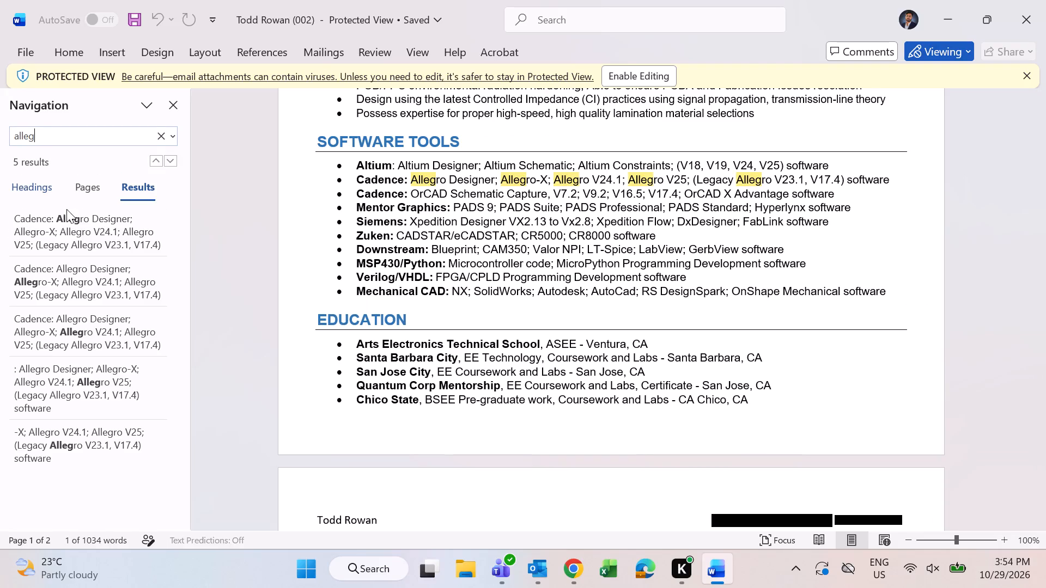
left_click(96, 247)
scroll(110, 250, "up", 3)
scroll(367, 287, "down", 5)
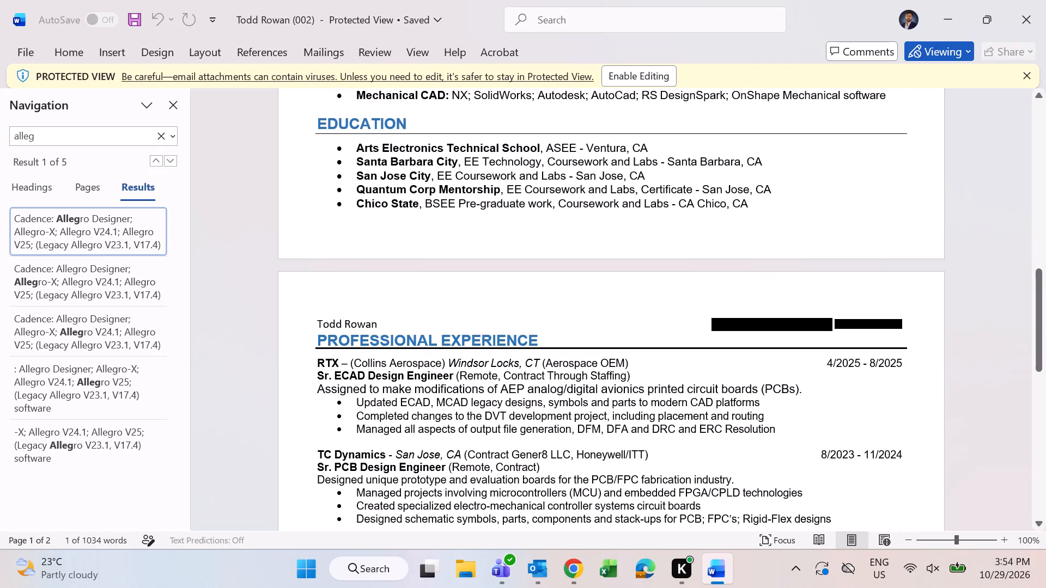
scroll(726, 301, "down", 2)
scroll(720, 273, "up", 1)
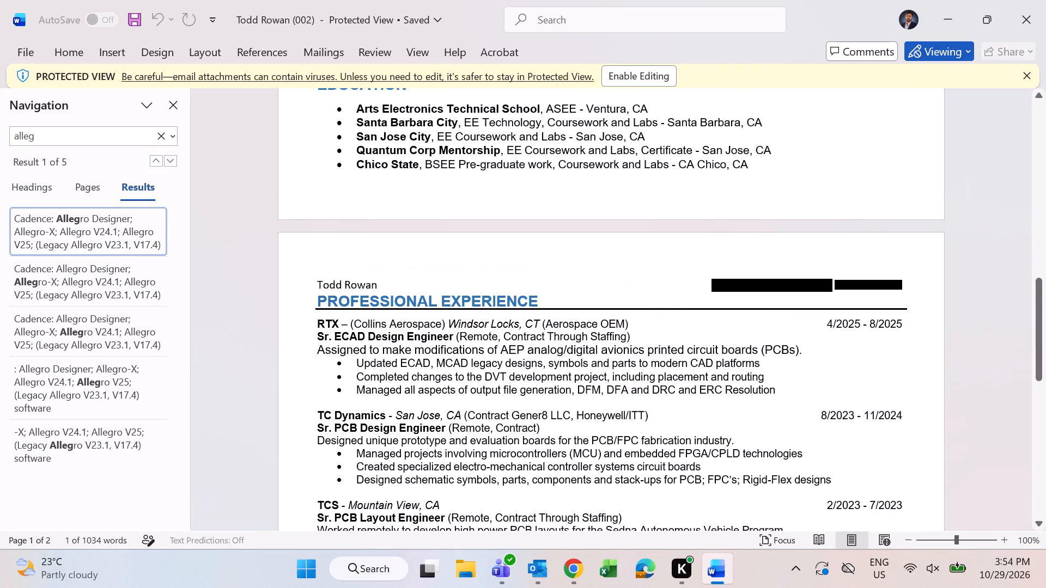
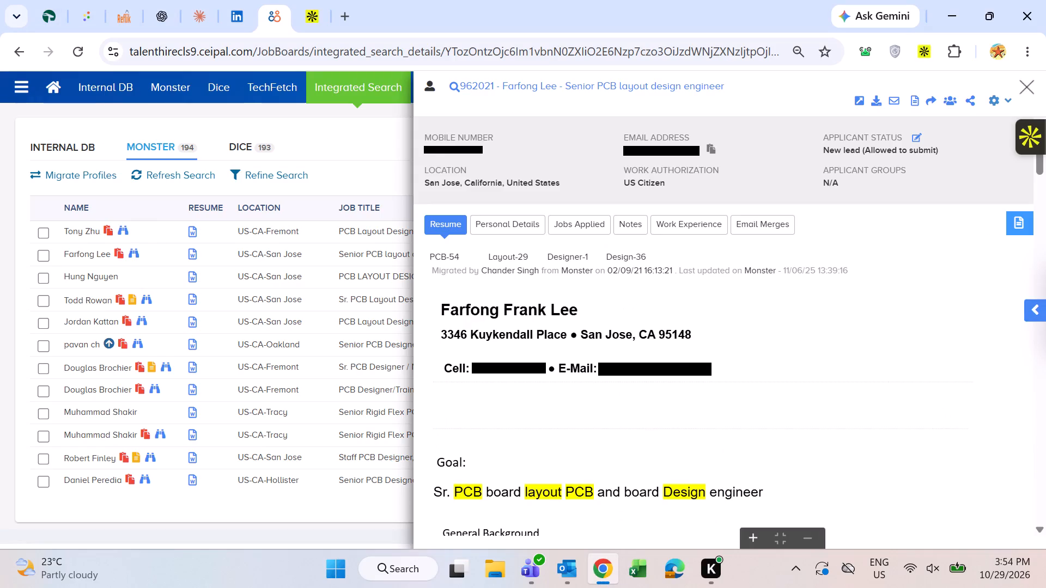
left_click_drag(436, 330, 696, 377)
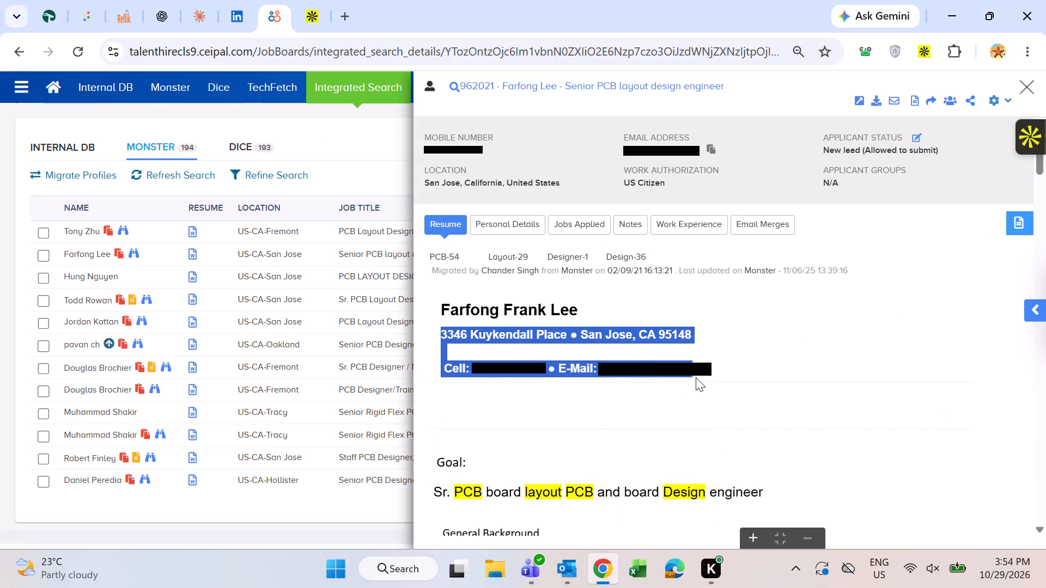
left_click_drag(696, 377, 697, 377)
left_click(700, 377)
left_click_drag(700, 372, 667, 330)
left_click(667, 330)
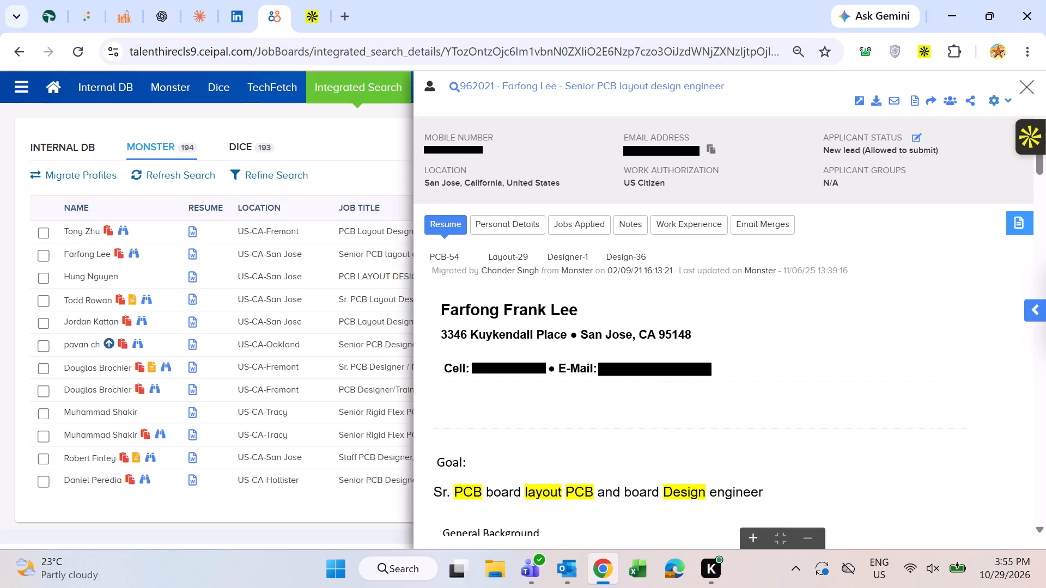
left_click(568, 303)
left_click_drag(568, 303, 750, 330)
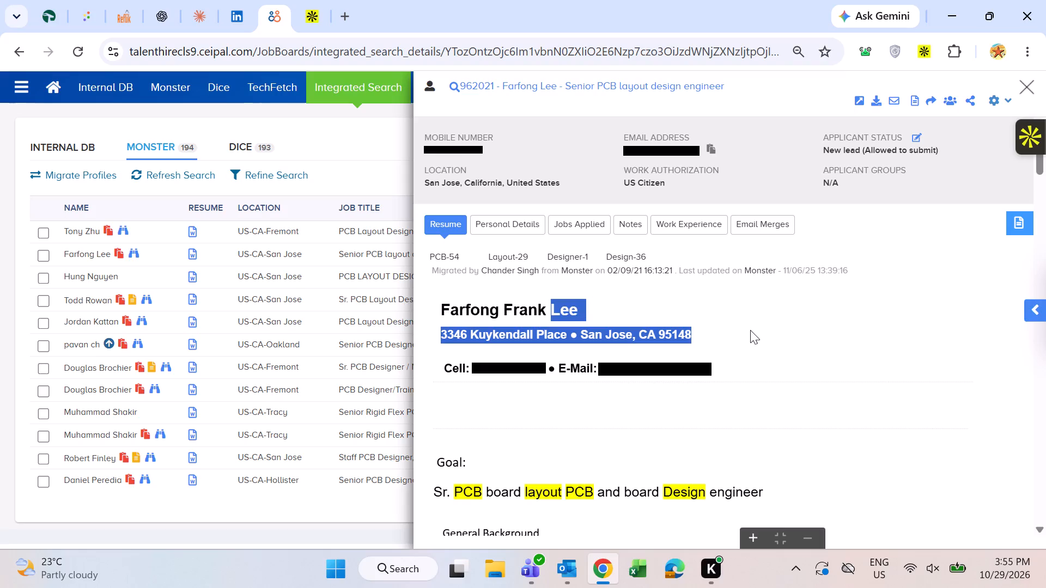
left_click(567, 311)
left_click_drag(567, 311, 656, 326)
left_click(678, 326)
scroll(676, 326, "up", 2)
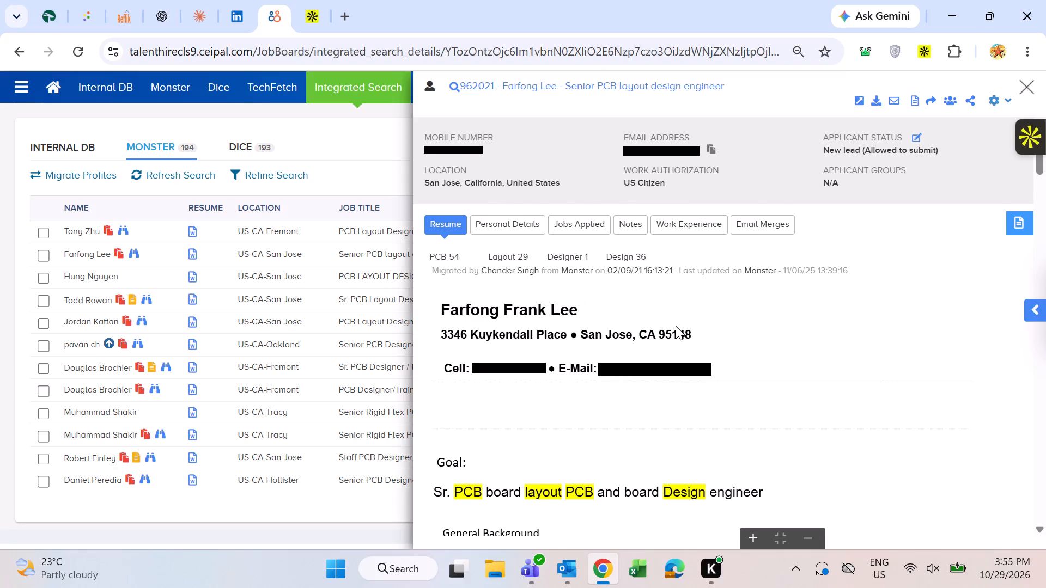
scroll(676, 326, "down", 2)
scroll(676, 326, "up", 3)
Copy the email address of the Senior PCB layout design engineer candidate from the profile header.
left_click(713, 150)
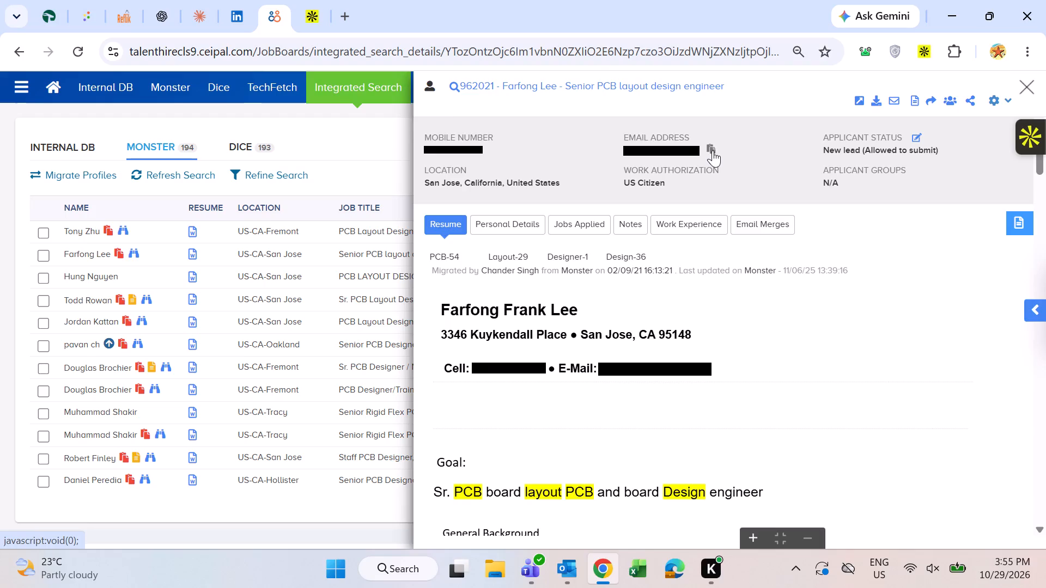
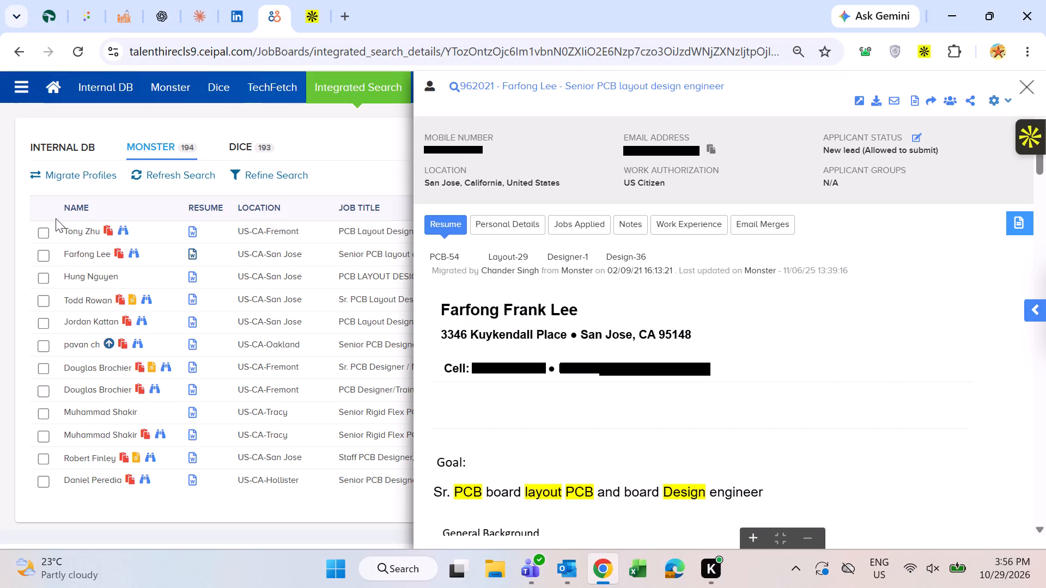
Close the open profile of the senior PCB layout design engineer to return to the Monster results.
left_click(1023, 92)
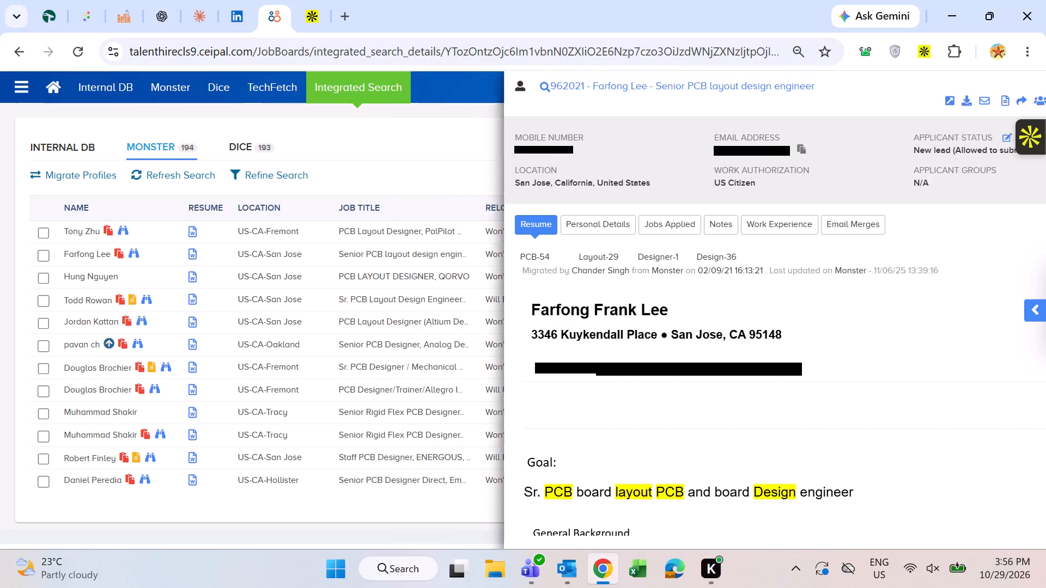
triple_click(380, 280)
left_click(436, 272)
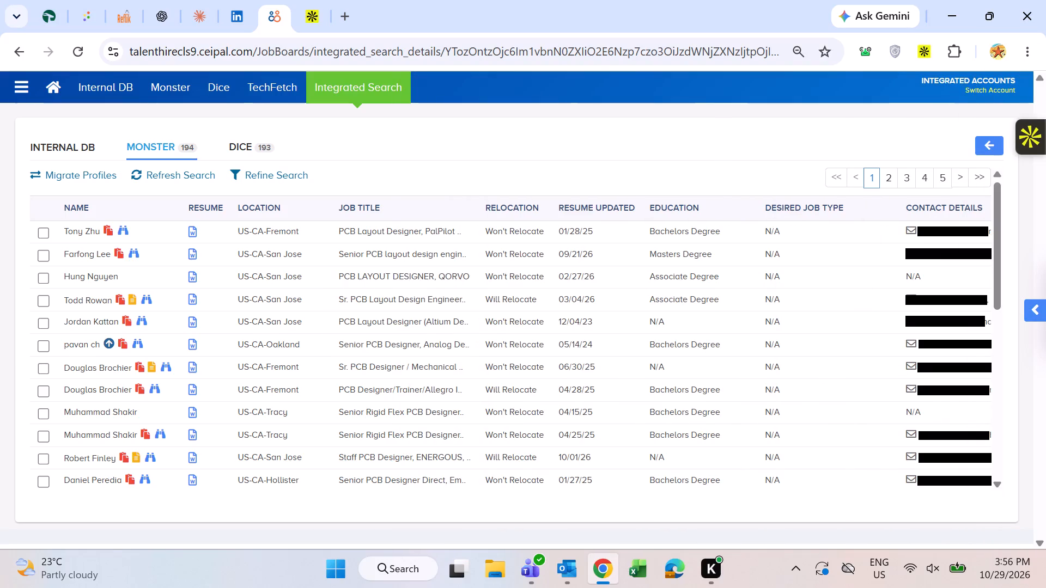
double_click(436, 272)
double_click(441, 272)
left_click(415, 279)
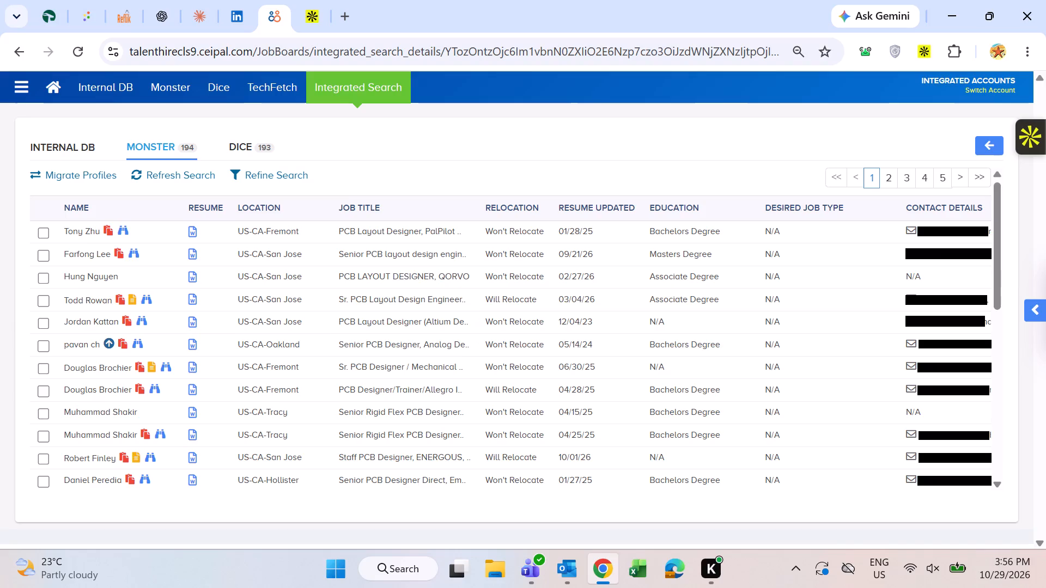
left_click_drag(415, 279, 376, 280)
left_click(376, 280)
Review the work experience in the quick-view resume of the San Jose PCB Layout Designer (Altium), and close the profile.
left_click(144, 318)
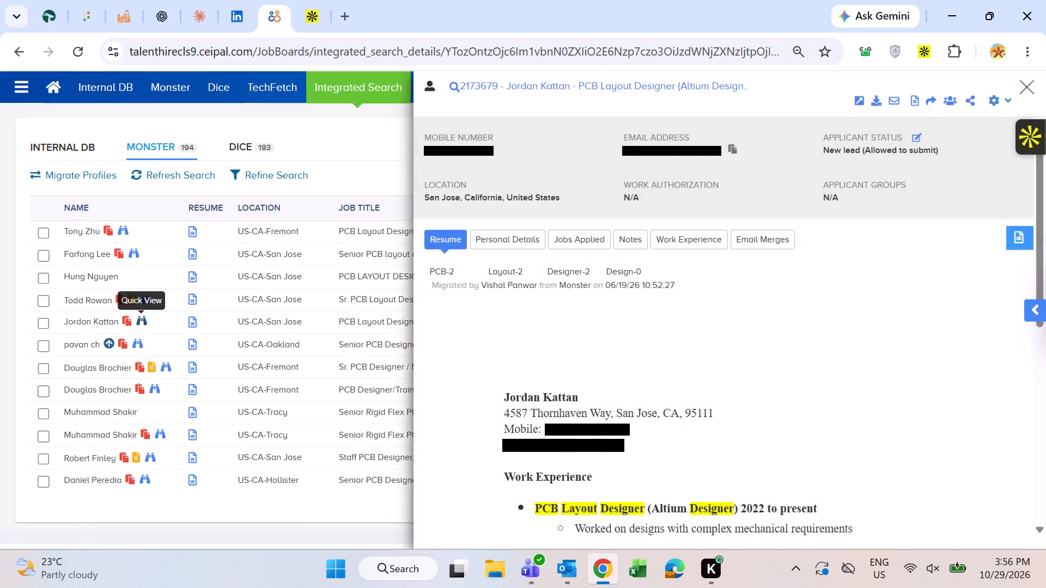
scroll(607, 385, "down", 2)
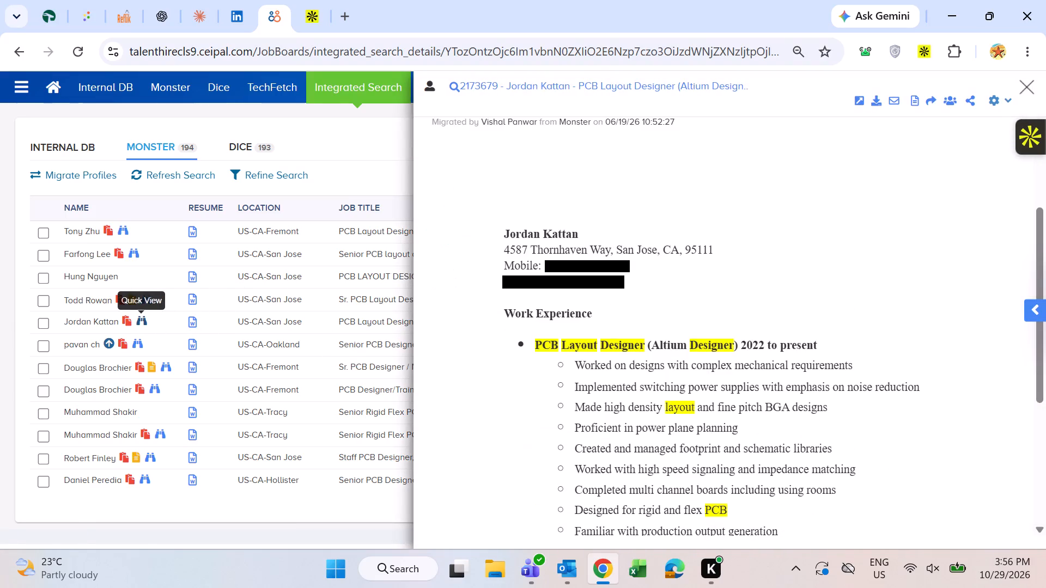
scroll(702, 340, "down", 4)
left_click_drag(719, 320, 753, 381)
left_click(759, 385)
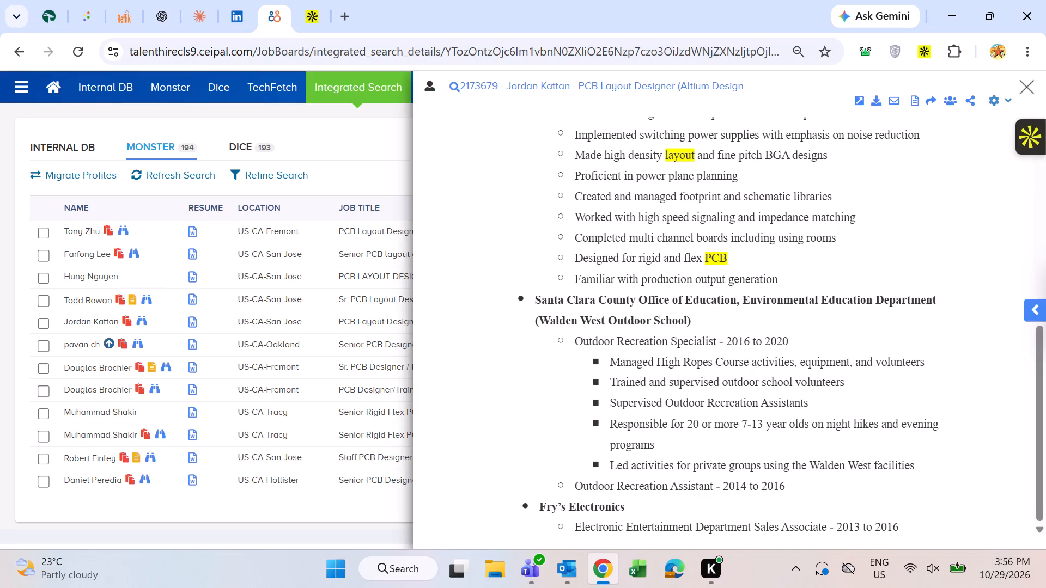
scroll(764, 356, "down", 10)
scroll(743, 303, "up", 5)
scroll(733, 366, "up", 2)
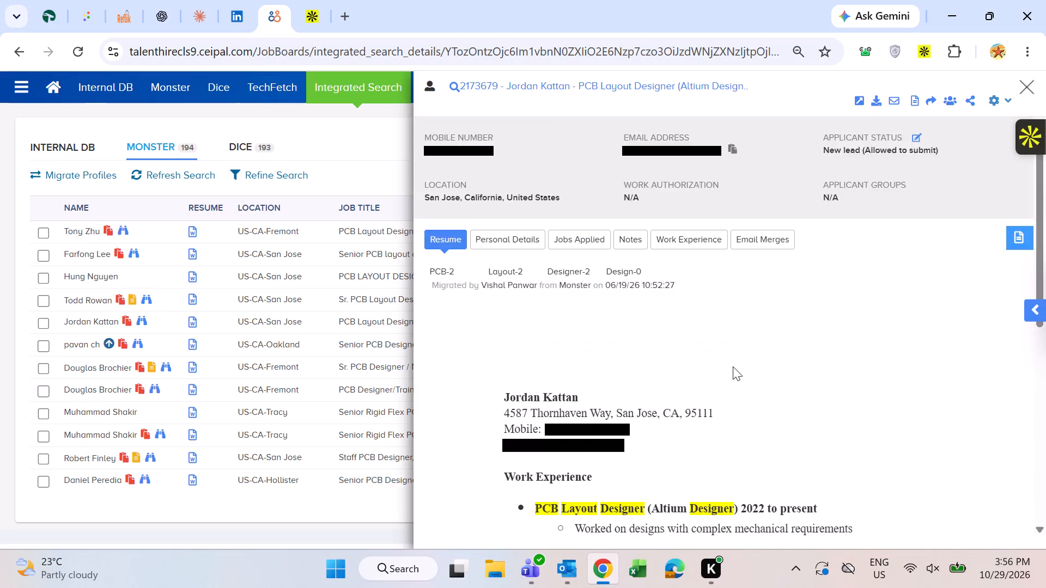
scroll(733, 366, "up", 2)
scroll(733, 366, "down", 3)
left_click_drag(617, 309, 632, 344)
double_click(673, 362)
left_click_drag(673, 362, 689, 410)
double_click(692, 411)
left_click_drag(692, 411, 694, 385)
left_click(694, 385)
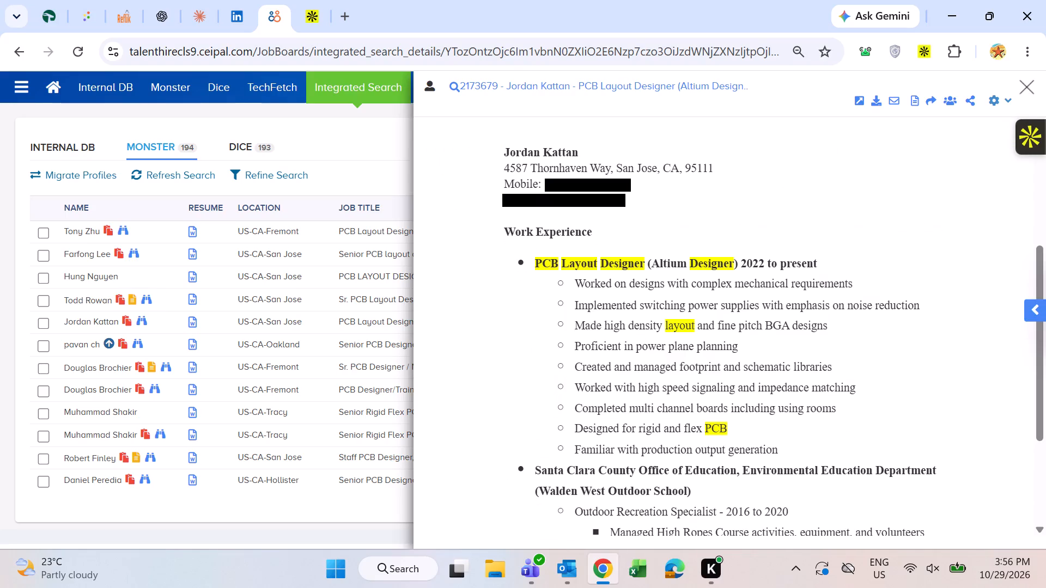
scroll(696, 335, "up", 6)
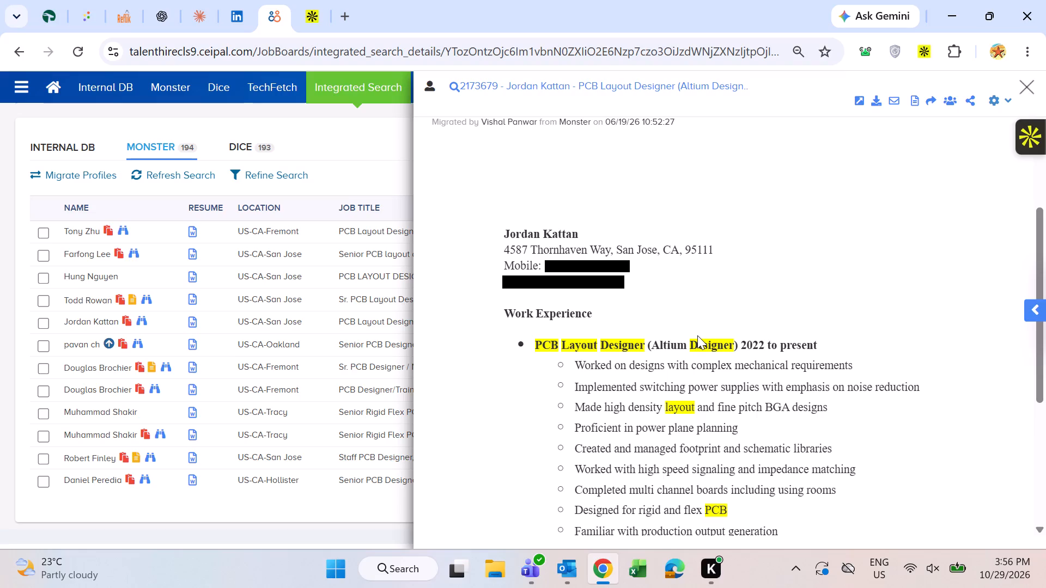
left_click(1027, 85)
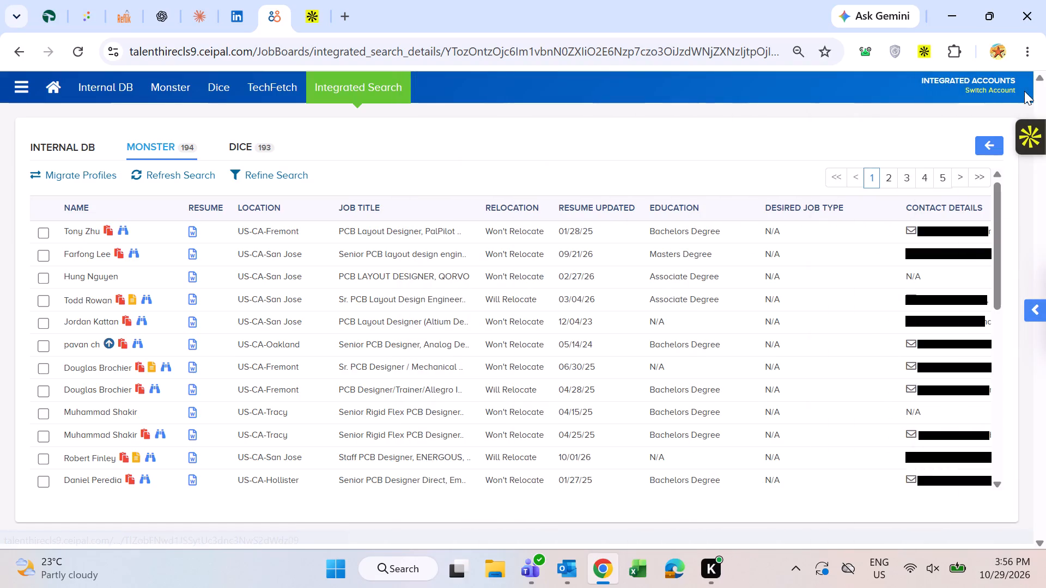
Examine the job titles and education of the San Jose PCB layout candidates in the Monster results.
left_click(115, 279)
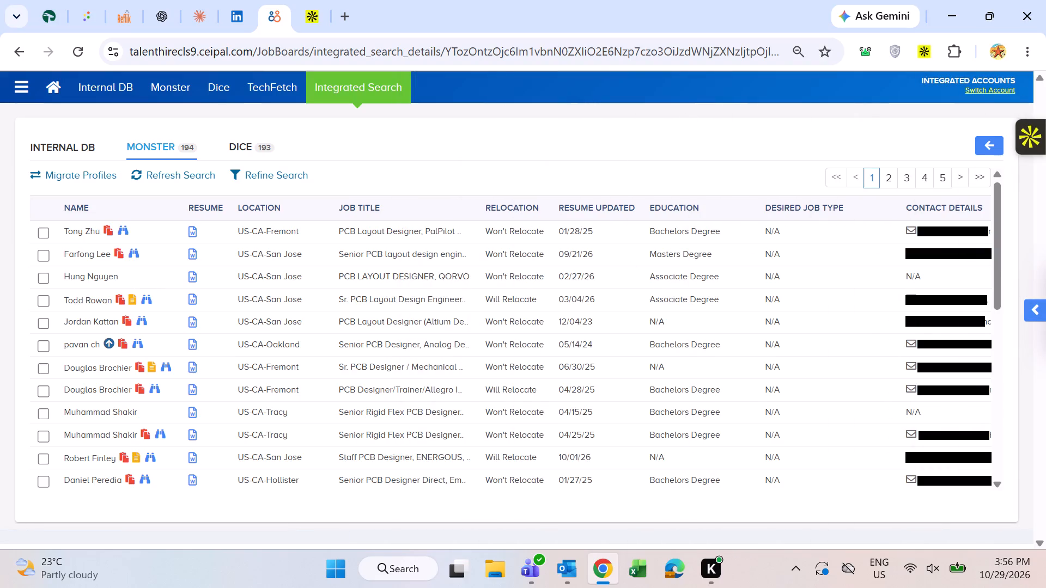
left_click_drag(115, 279, 256, 273)
left_click(377, 262)
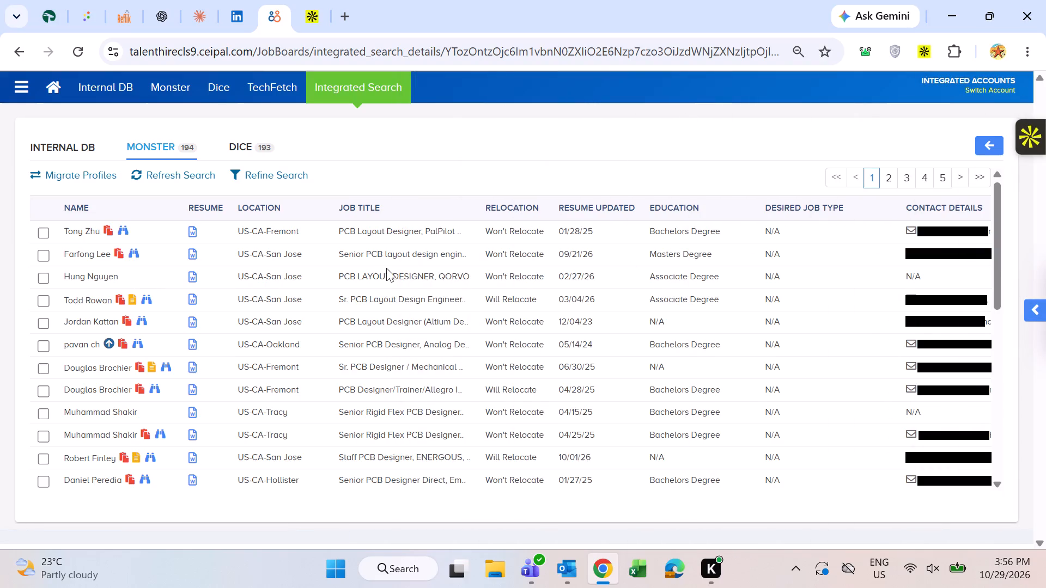
left_click(386, 268)
left_click_drag(386, 268, 684, 280)
left_click(684, 280)
left_click_drag(684, 280, 426, 289)
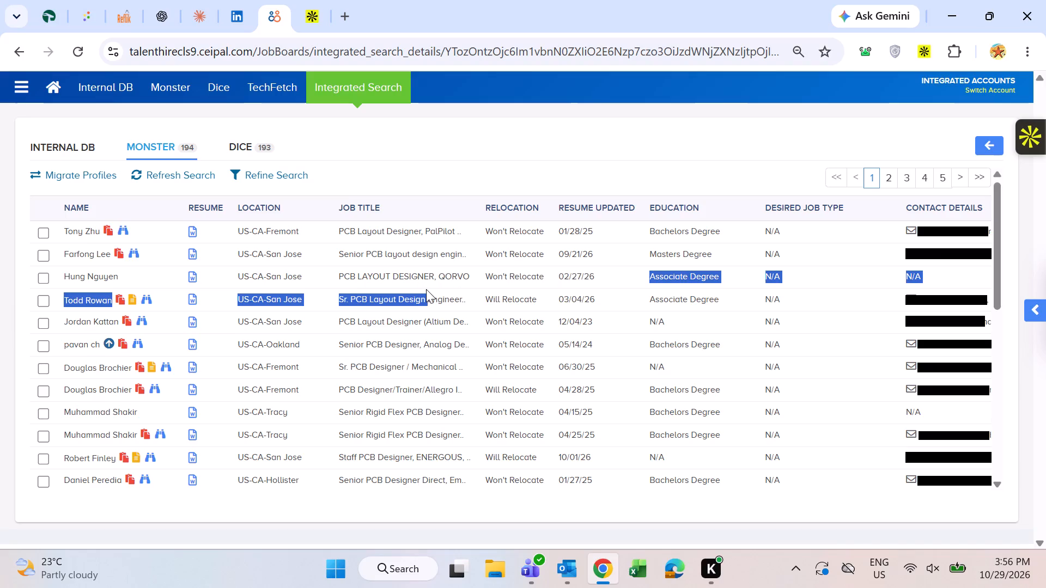
left_click_drag(426, 289, 403, 280)
left_click(403, 280)
left_click_drag(403, 280, 678, 315)
left_click(678, 315)
scroll(670, 311, "up", 4)
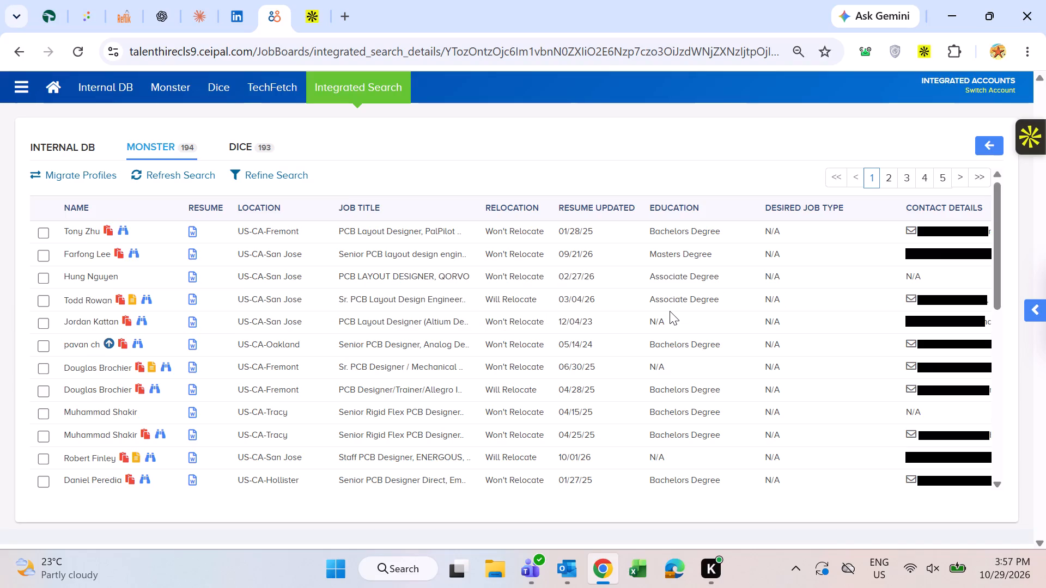
Check the submission notes of the San Jose Sr. PCB Layout Design Engineer who will relocate, and close the comments.
left_click(134, 297)
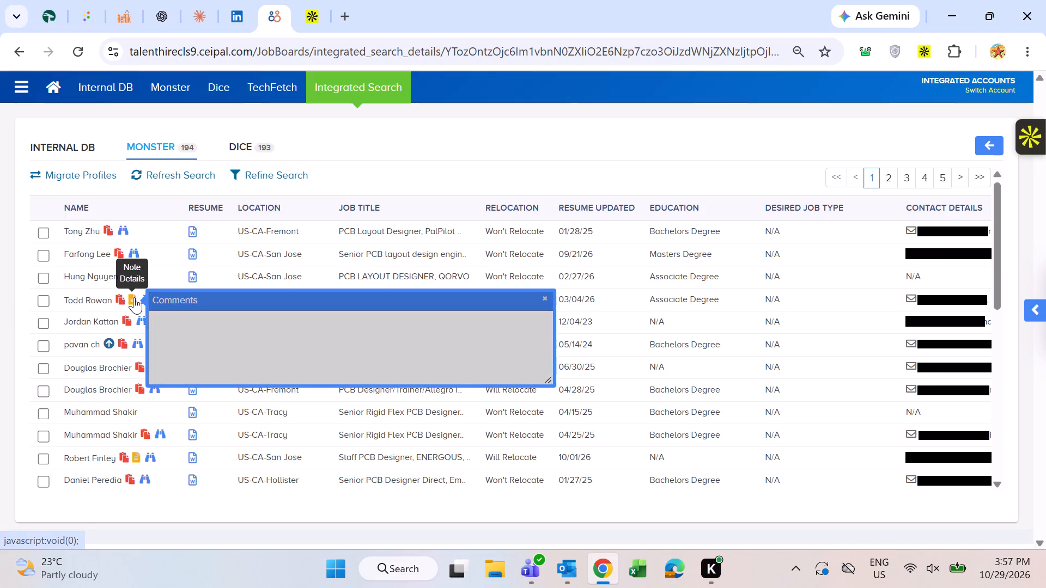
left_click(361, 321)
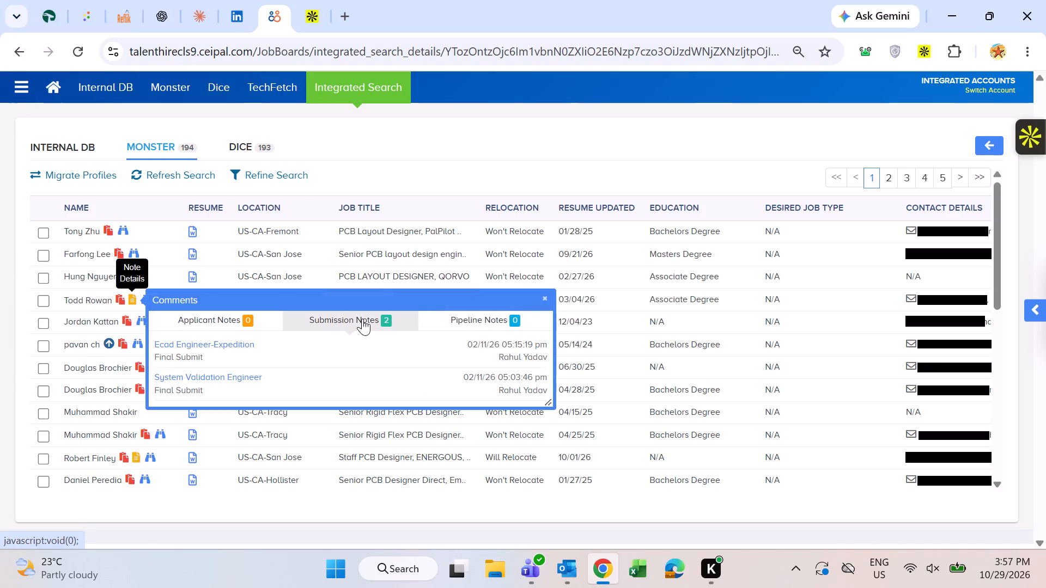
scroll(348, 348, "up", 2)
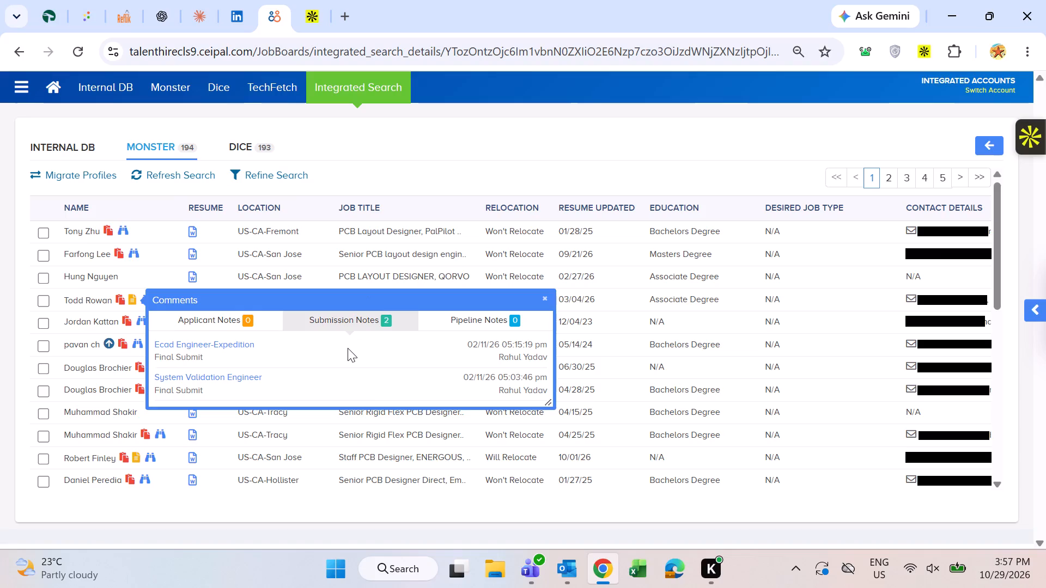
left_click(545, 299)
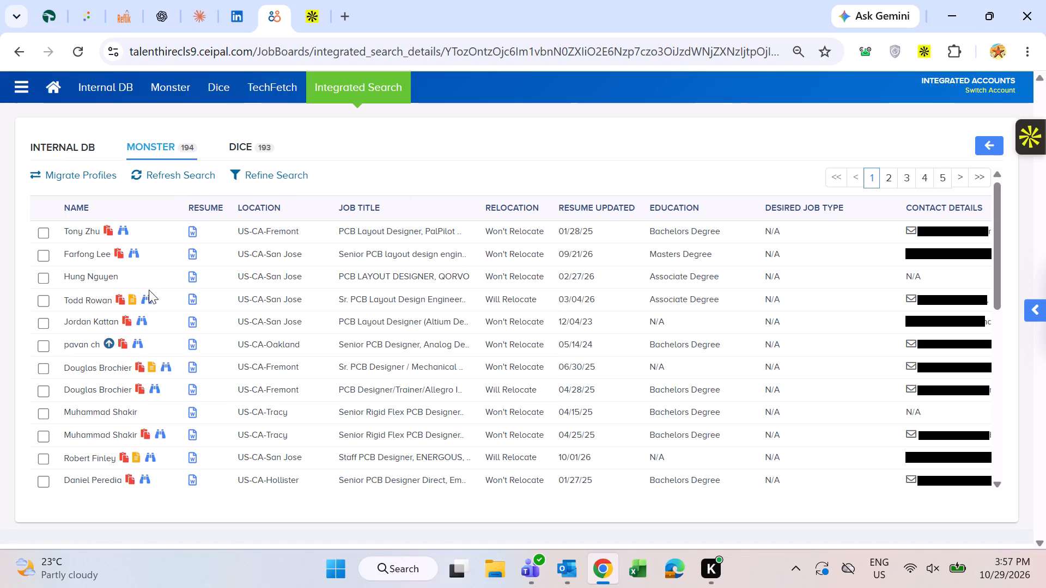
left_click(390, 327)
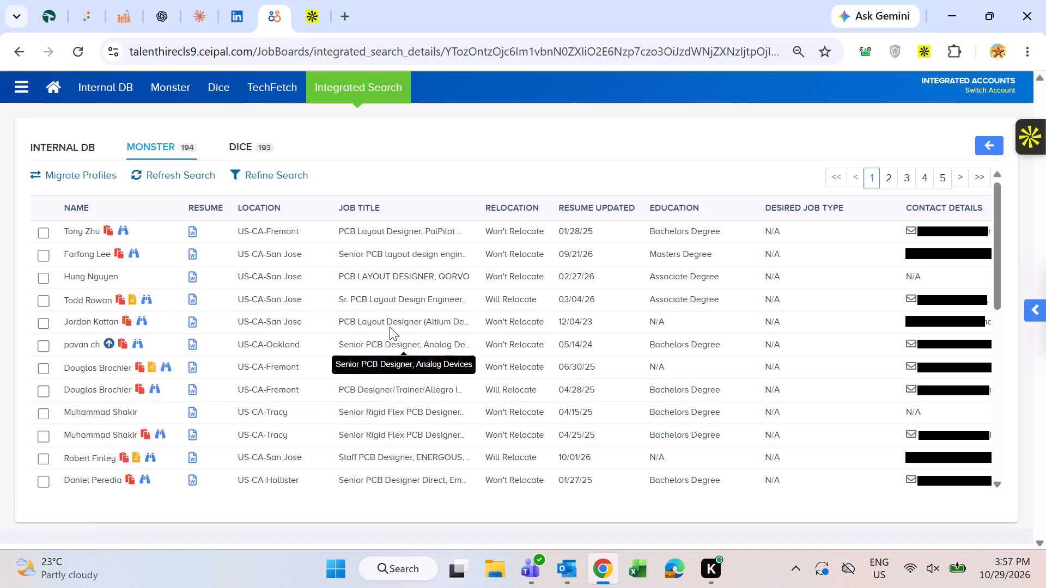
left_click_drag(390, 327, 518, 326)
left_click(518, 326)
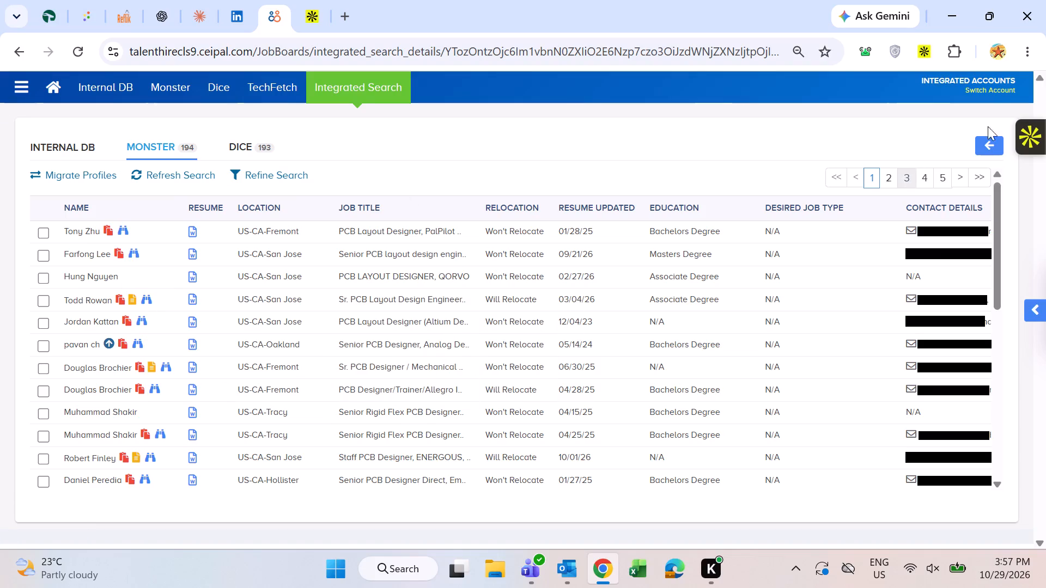
Return to the integrated search criteria and append "AND ()" to the keywords after "(Designer OR Design)".
left_click(989, 142)
left_click(370, 190)
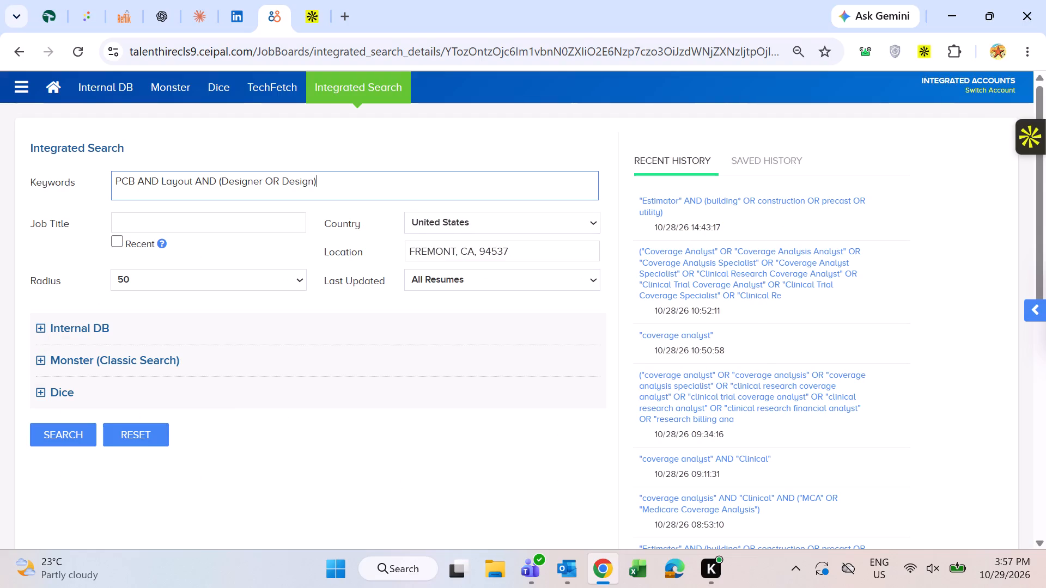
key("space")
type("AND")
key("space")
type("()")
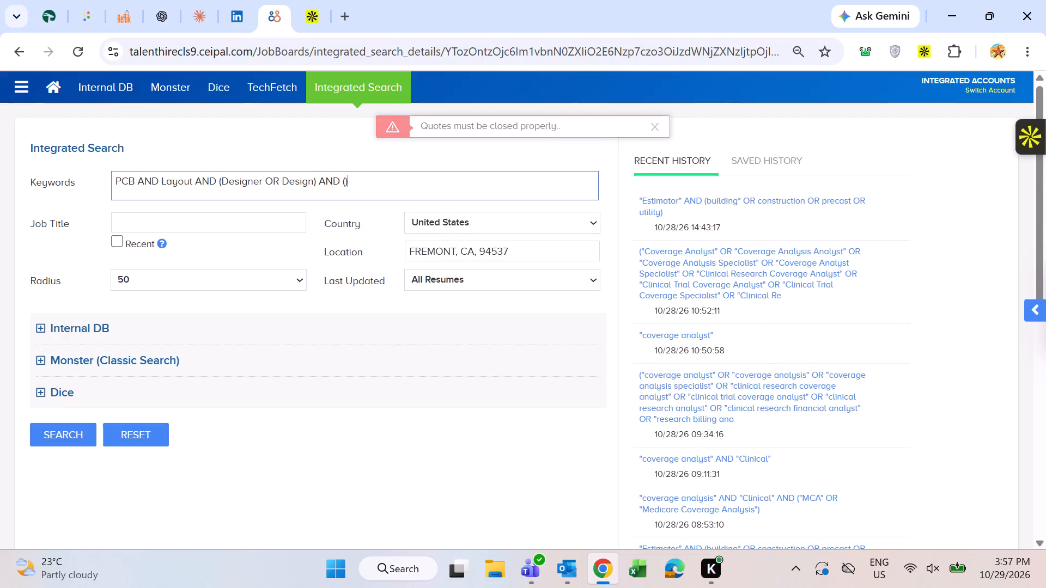
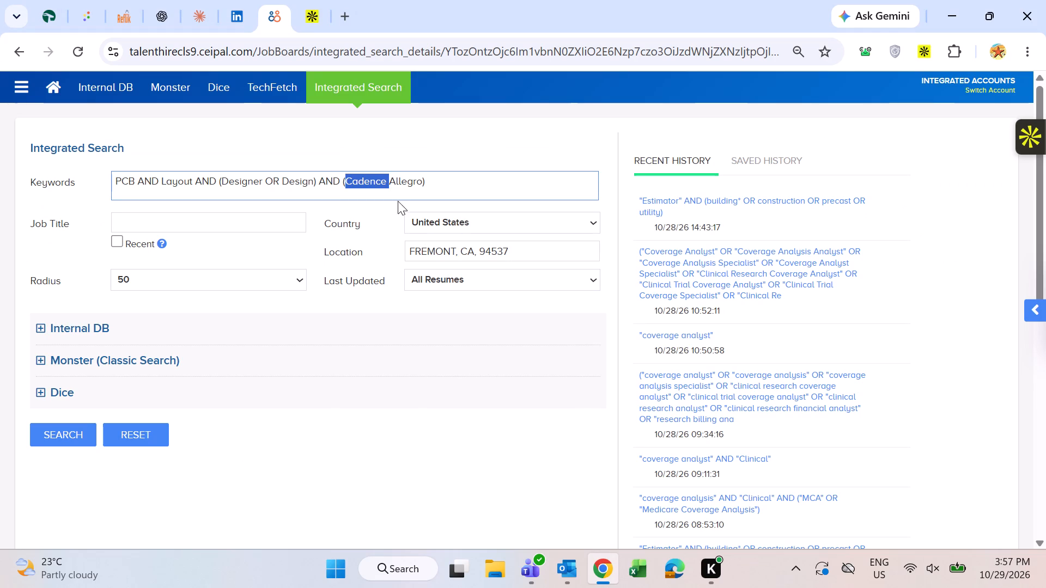
Reduce the final (Cadence Allegro) term of the integrated search keywords to Allegro, removing Cadence and the surrounding parentheses.
key("BackSpace")
left_click(435, 188)
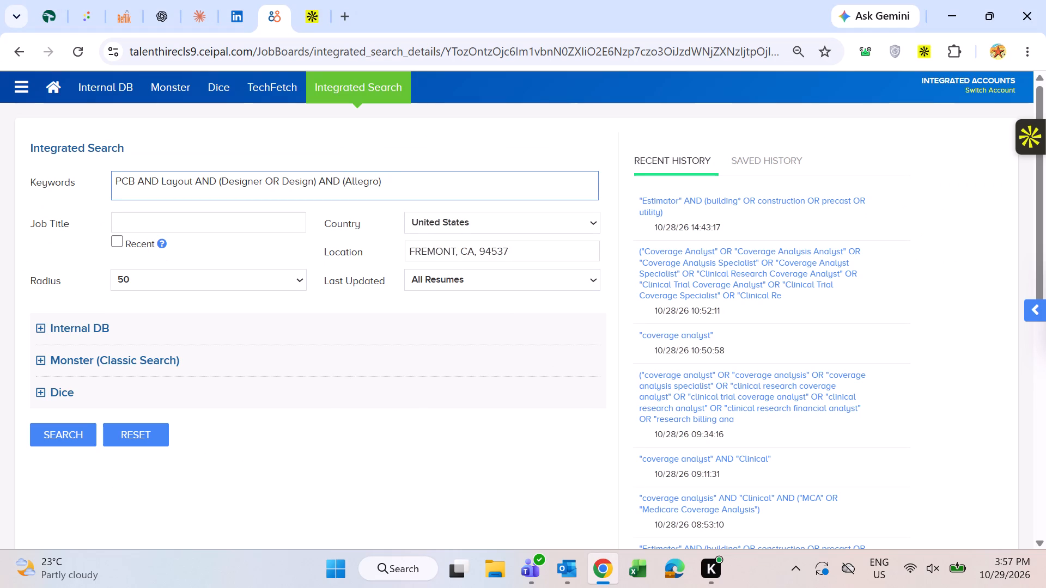
left_click(426, 188)
key("BackSpace")
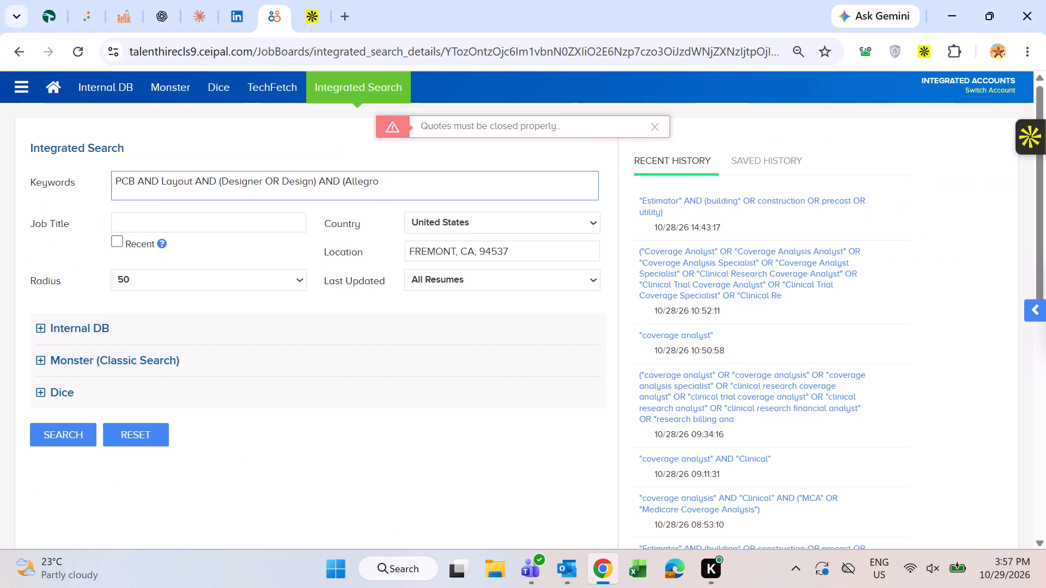
key("Left")
key("Left")
key("Left")
key("Left")
key("Left")
key("Left")
key("Left")
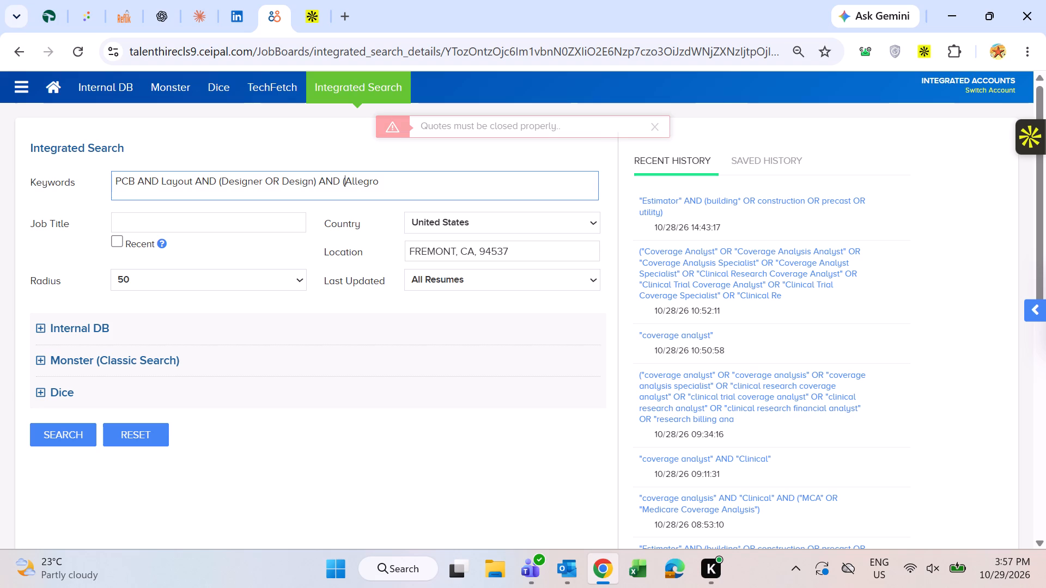
key("BackSpace")
key("BackSpace")
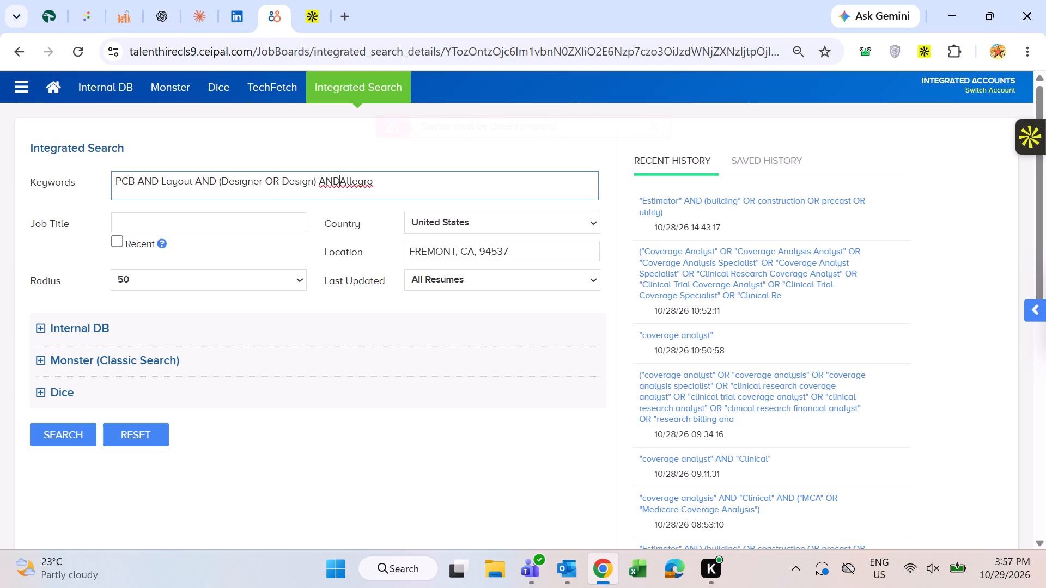
Correct the keyword spacing to "PCB AND Layout AND (Designer OR Design) AND Allegro", run the integrated search, and show the Monster results.
key("space")
key("Return")
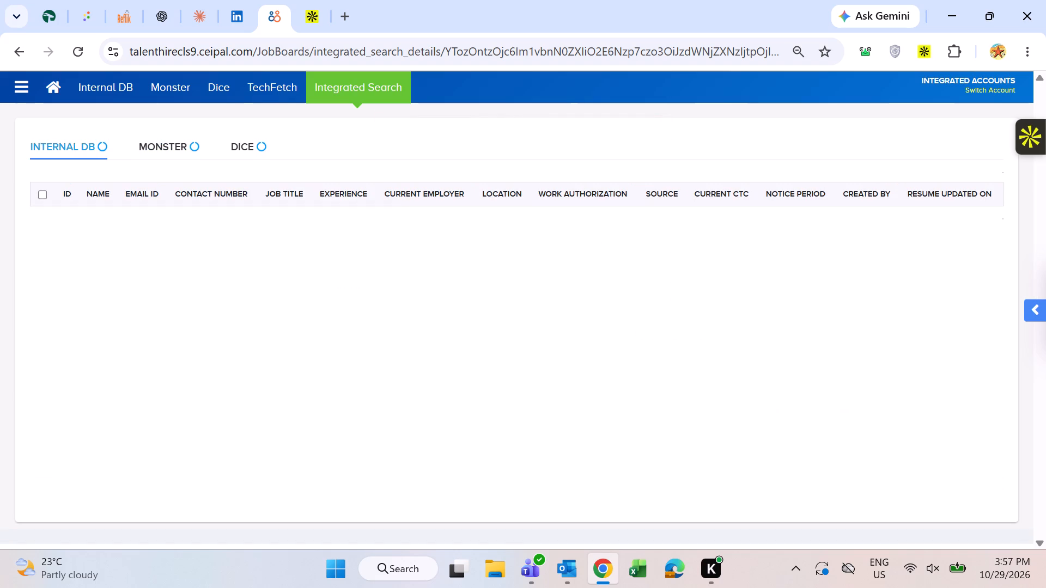
left_click(179, 146)
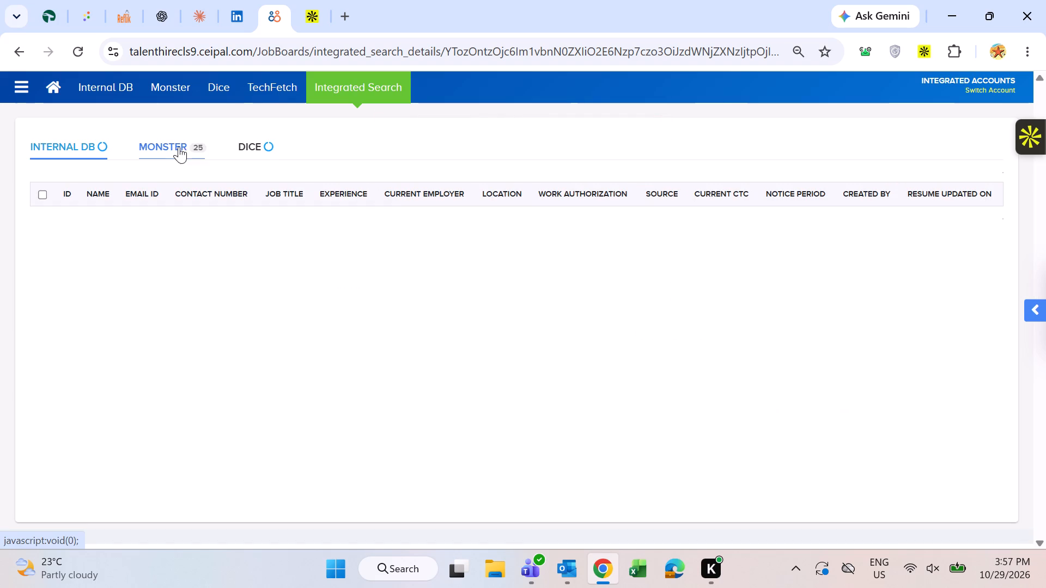
double_click(391, 226)
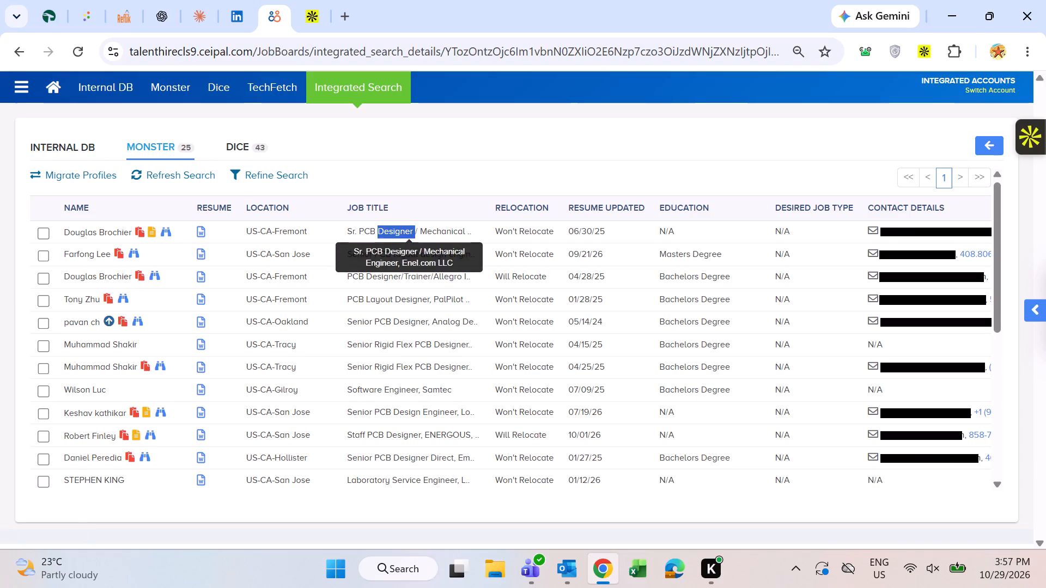
Open the quick-view profile and note details of the Fremont Sr. PCB Designer / Mechanical Engineer, and review the resume.
left_click(161, 233)
left_click(152, 232)
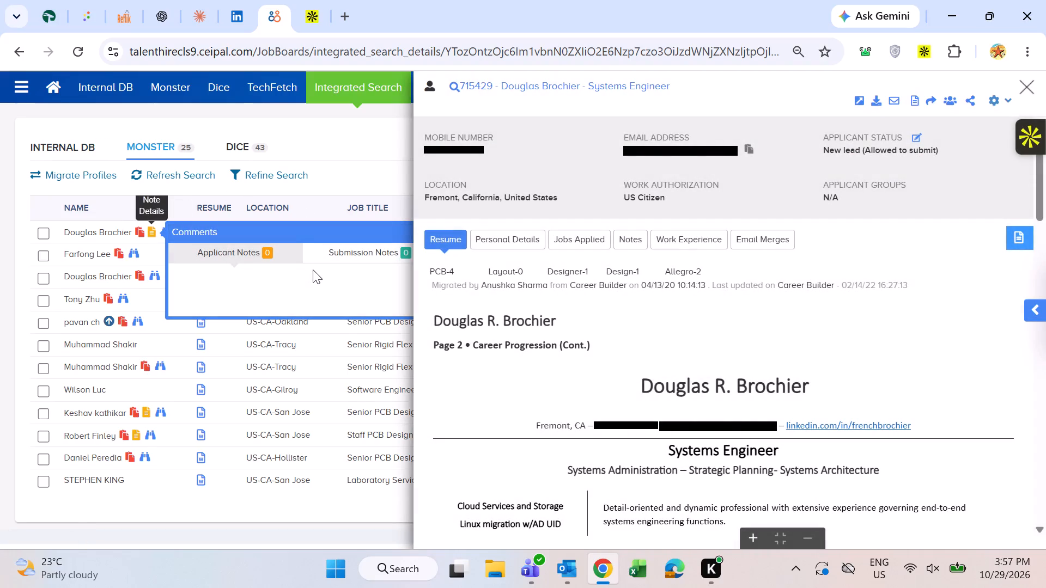
scroll(636, 437, "down", 2)
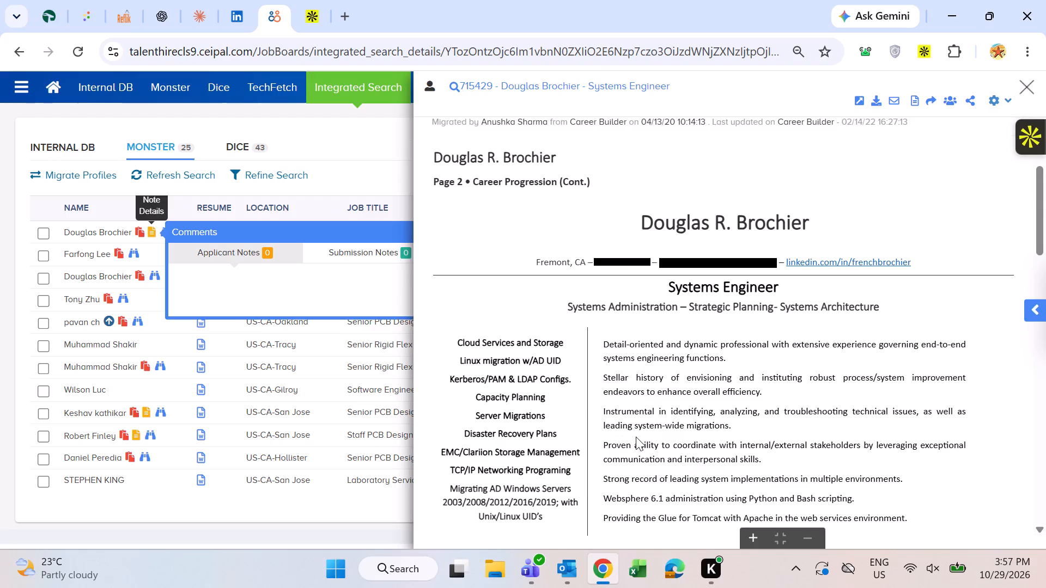
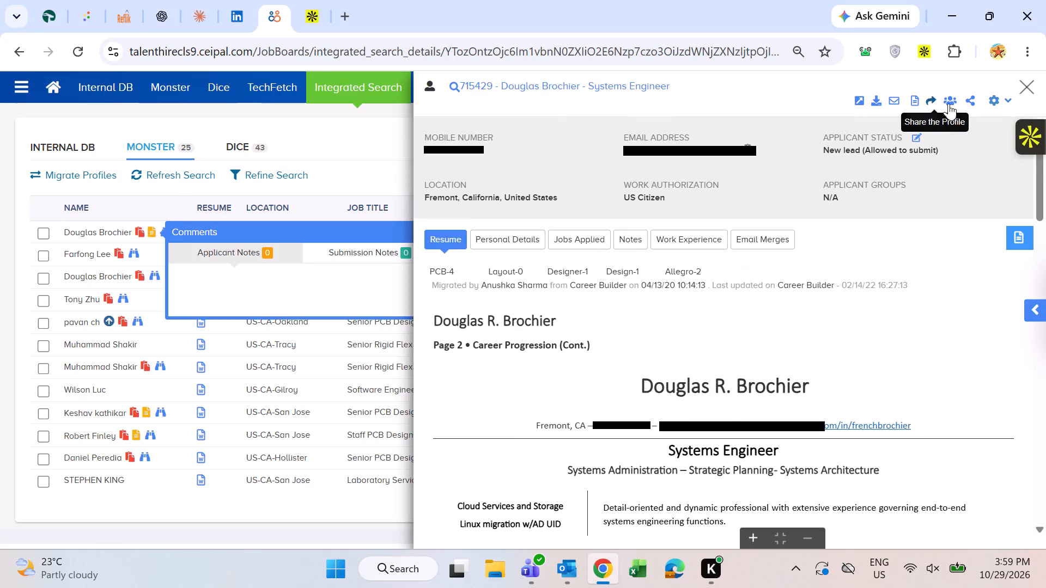
Close the Fremont Systems Engineer's quick-view profile and the comments window to return to the Monster results.
left_click(1038, 89)
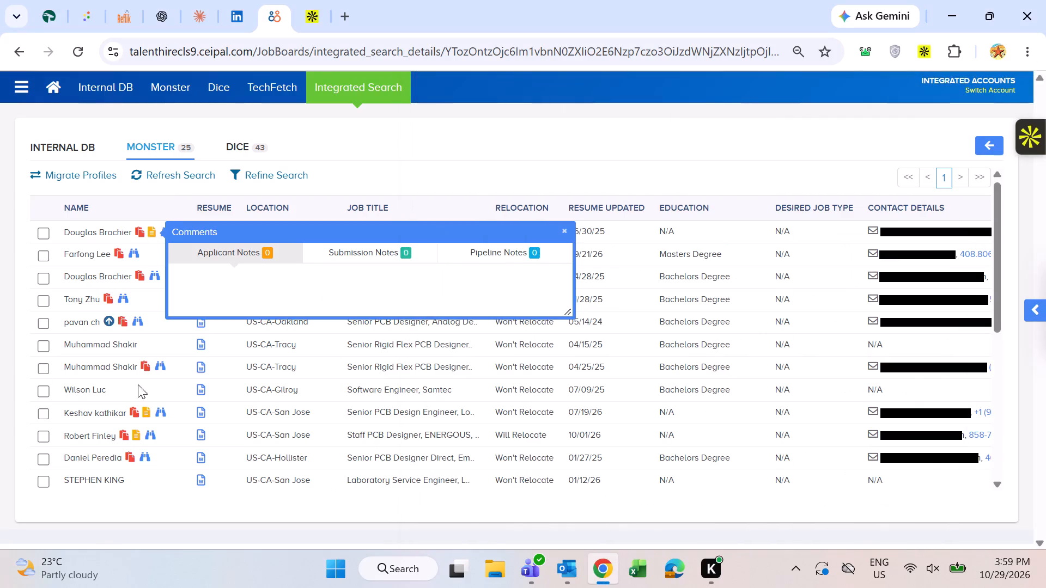
left_click(563, 232)
left_click_drag(538, 330, 557, 355)
double_click(559, 358)
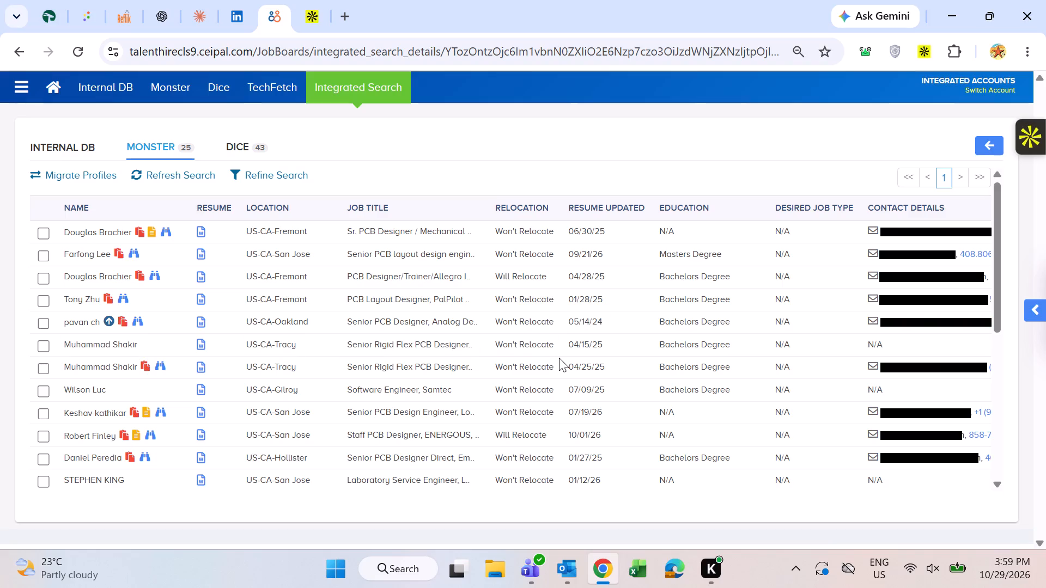
left_click(529, 343)
left_click_drag(529, 343, 704, 352)
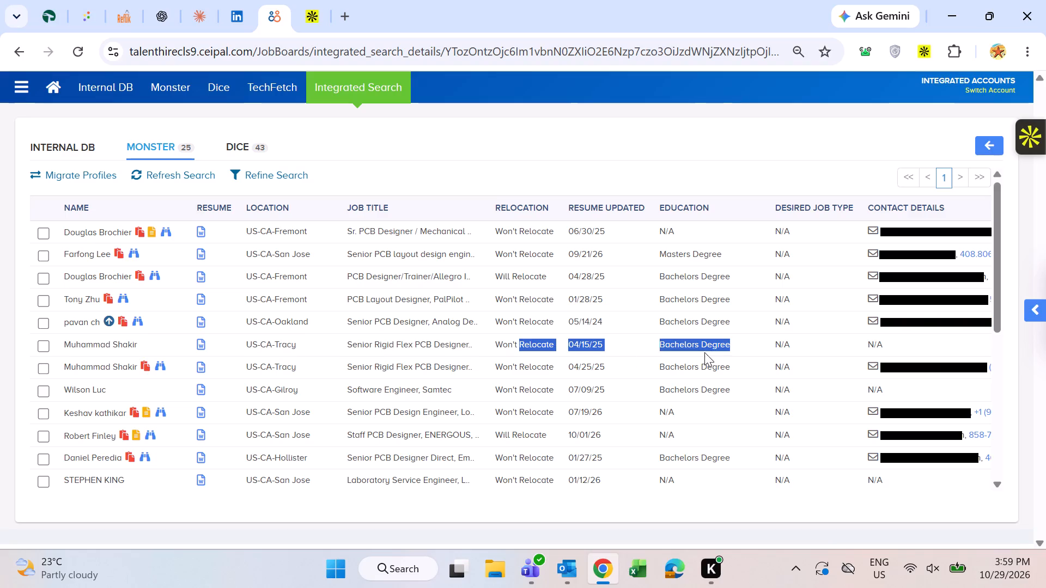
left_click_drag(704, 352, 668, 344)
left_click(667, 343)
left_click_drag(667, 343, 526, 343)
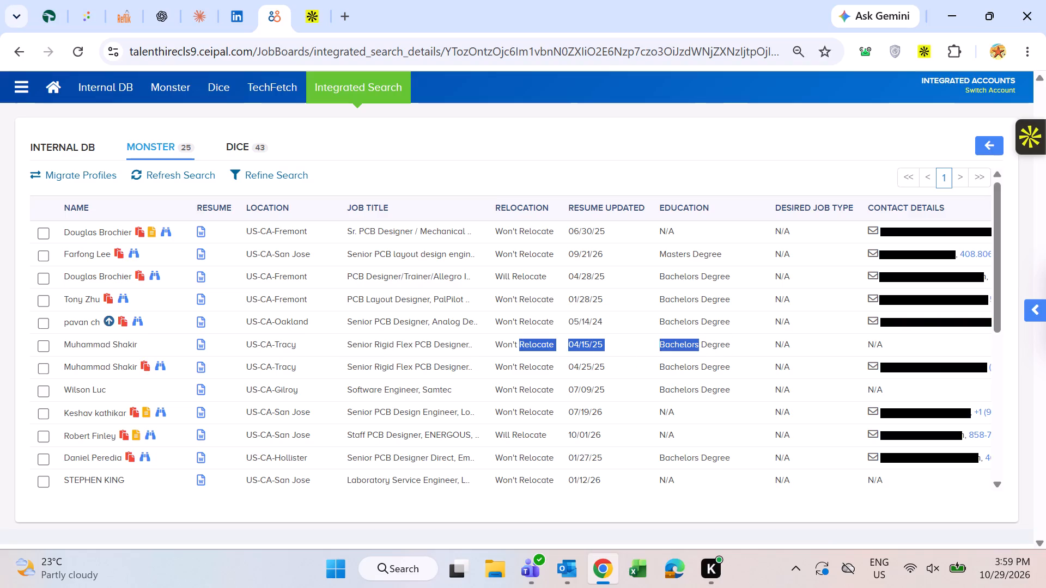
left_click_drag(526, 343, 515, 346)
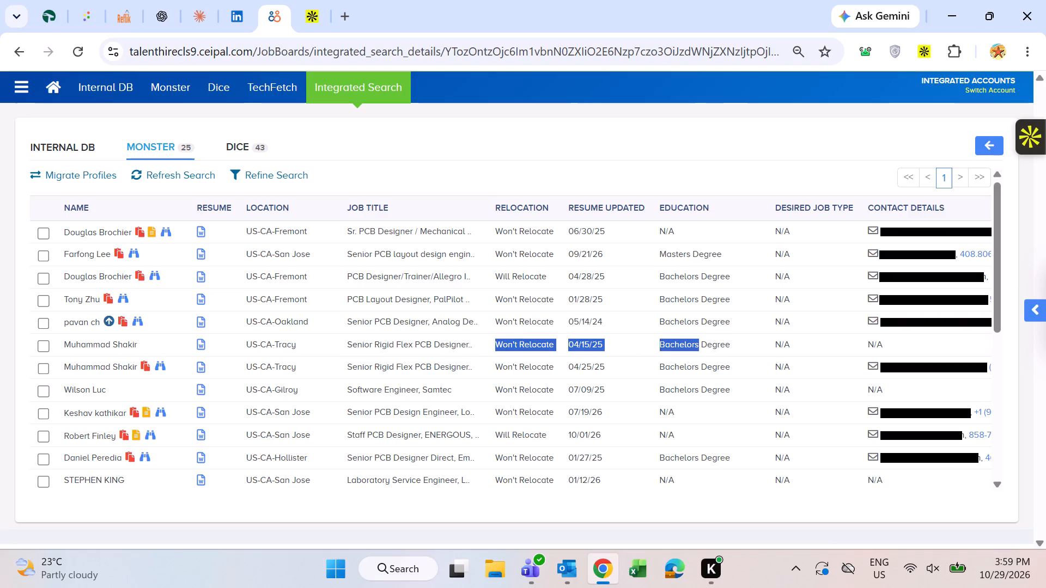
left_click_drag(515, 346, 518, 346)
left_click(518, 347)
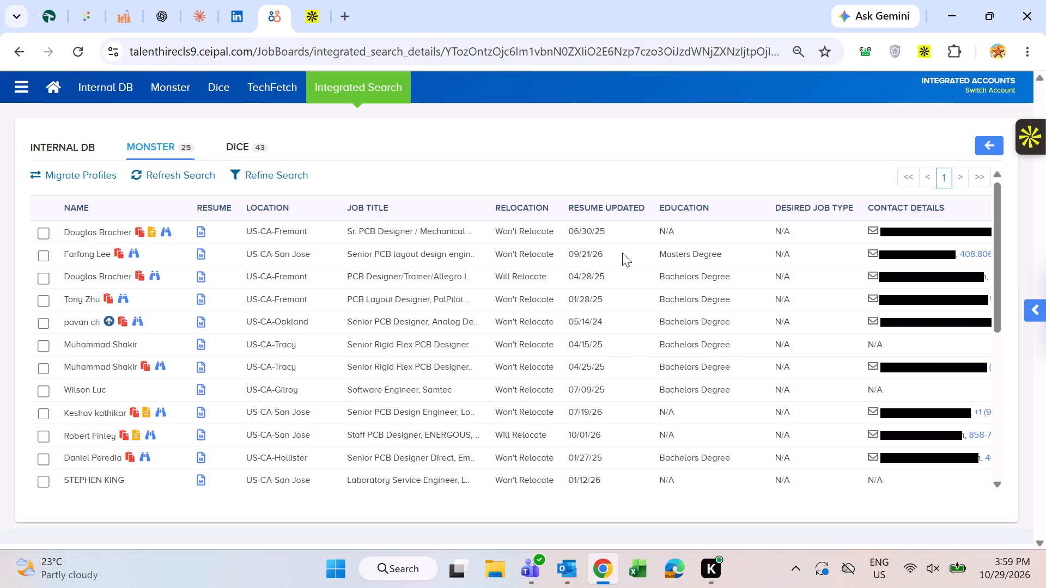
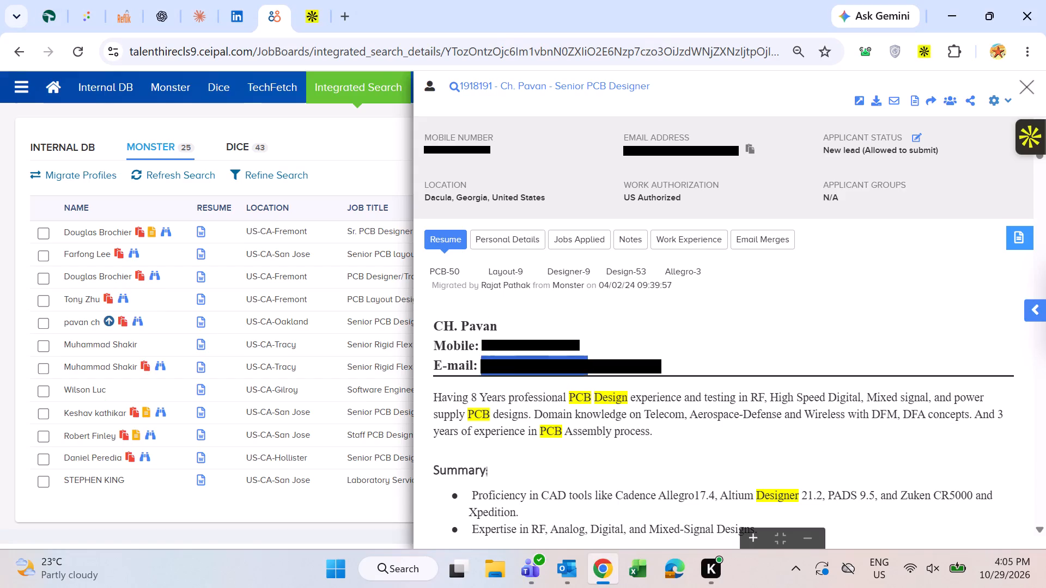
Examine the open resume of the Senior PCB Designer from Dacula, Georgia, for PCB layout experience and ECAD tools, and close the profile.
left_click_drag(553, 363, 552, 322)
double_click(552, 322)
left_click_drag(552, 322, 569, 351)
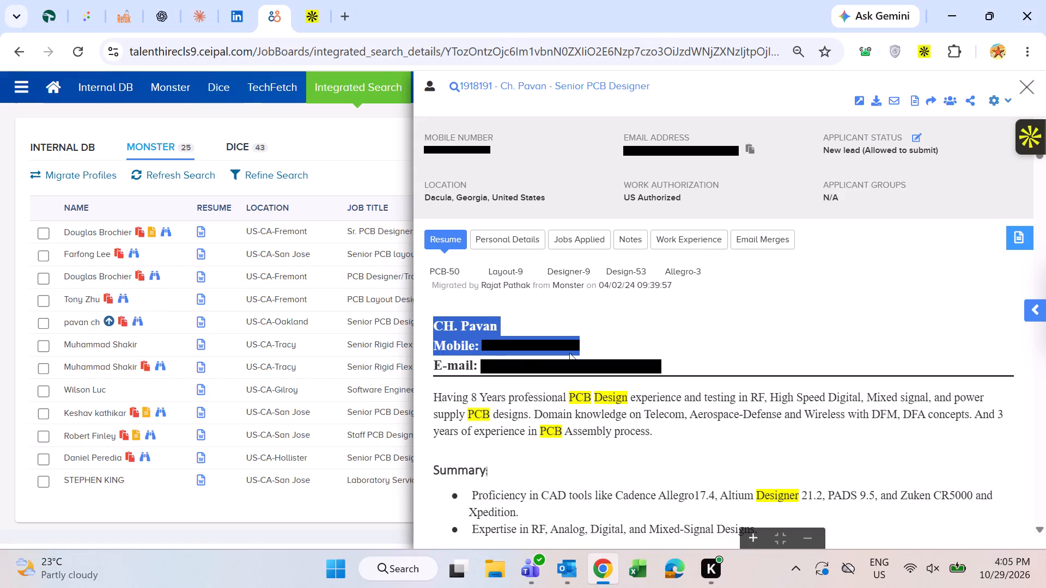
left_click(593, 389)
scroll(593, 389, "down", 6)
scroll(594, 389, "up", 3)
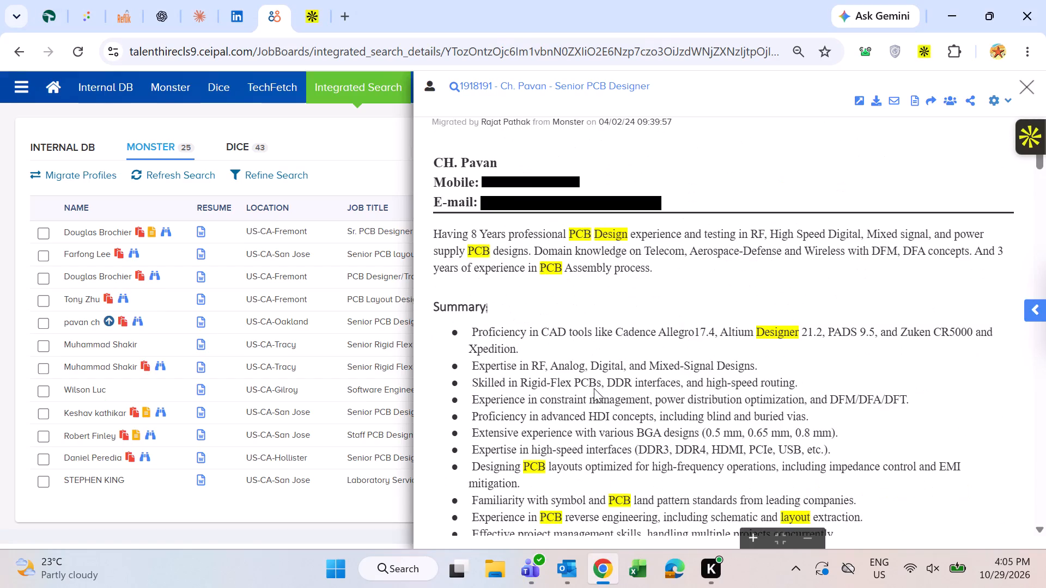
scroll(594, 388, "up", 1)
scroll(594, 388, "down", 19)
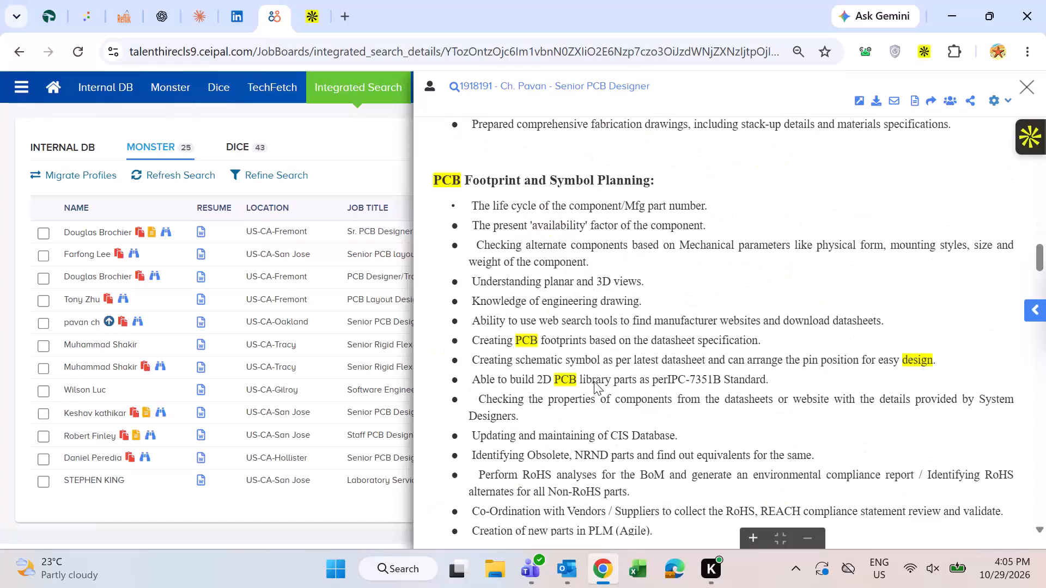
scroll(593, 379, "up", 2)
scroll(592, 377, "down", 9)
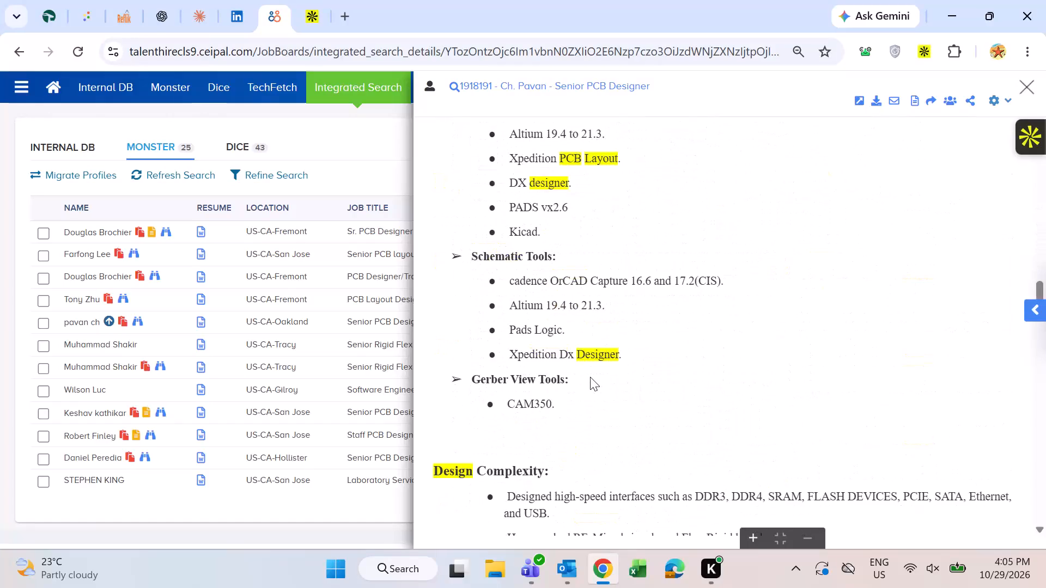
scroll(589, 376, "up", 1)
scroll(269, 171, "down", 3)
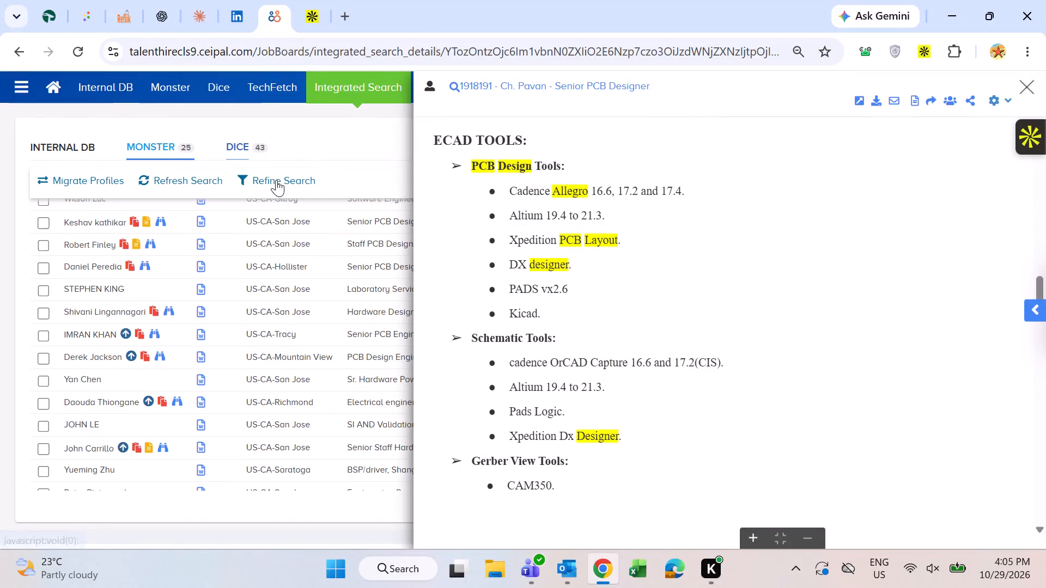
scroll(276, 180, "down", 1)
scroll(1045, 181, "up", 20)
scroll(1045, 181, "up", 2)
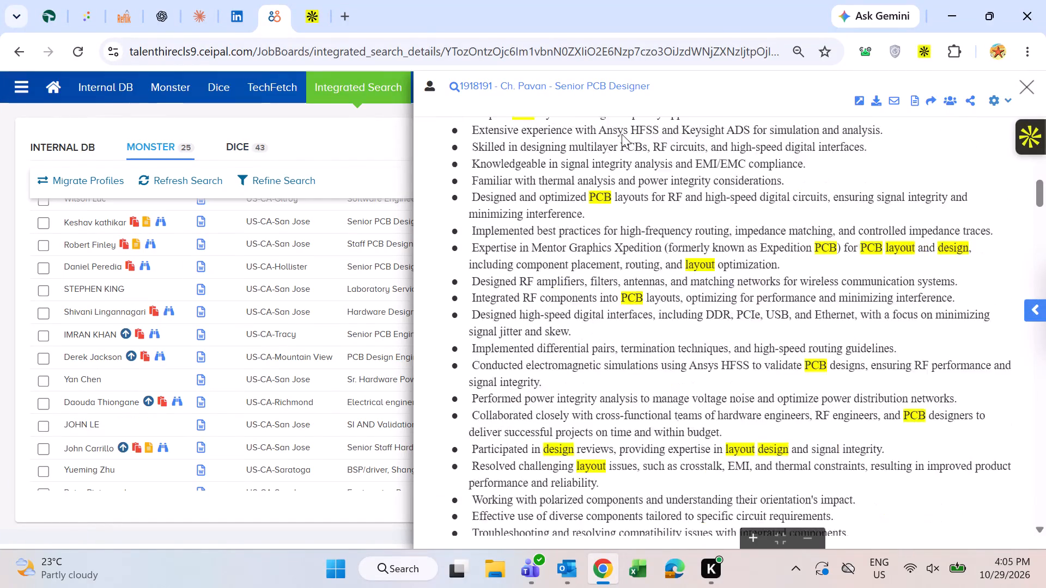
scroll(622, 134, "up", 1)
scroll(489, 107, "up", 4)
scroll(691, 397, "up", 11)
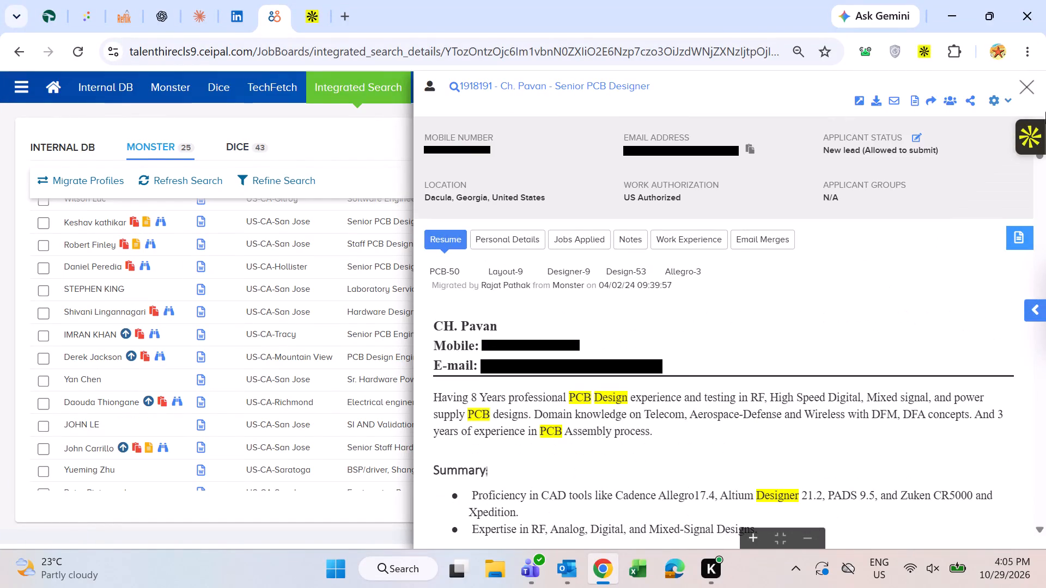
left_click(1030, 96)
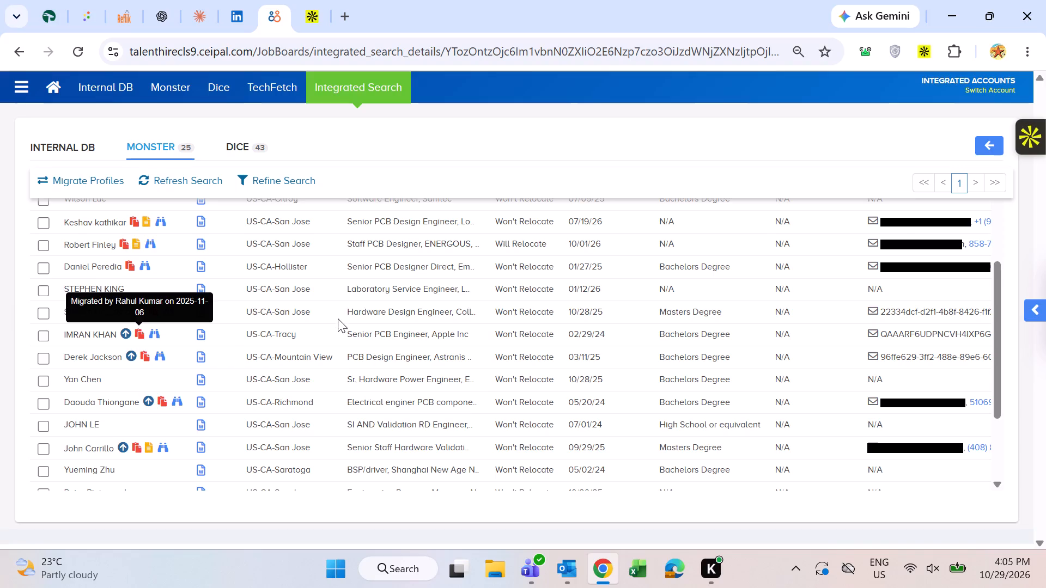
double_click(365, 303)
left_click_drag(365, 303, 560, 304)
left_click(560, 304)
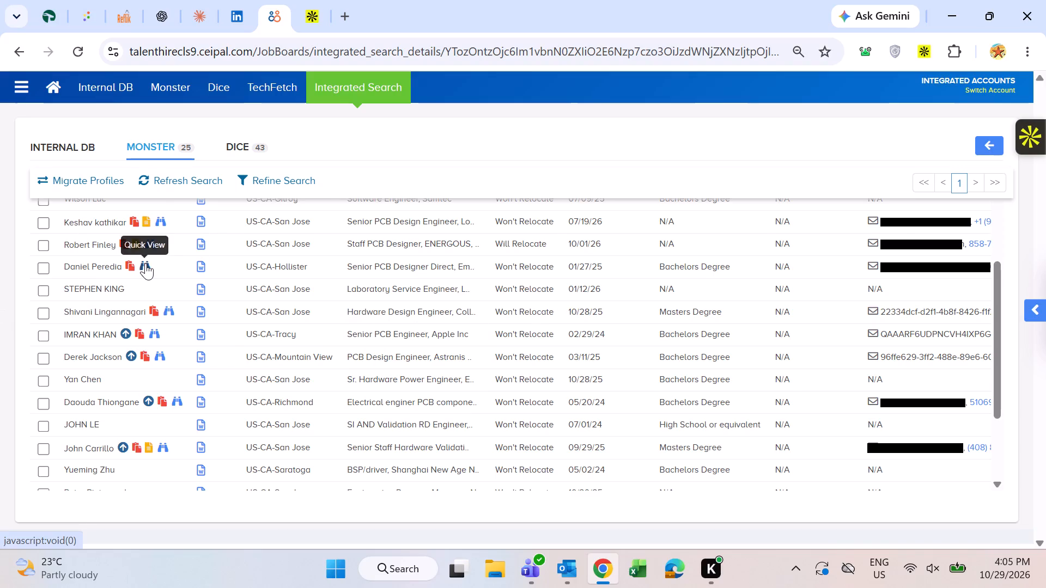
Open the quick view of the Senior Rigid Flex PCB Designer in US-CA-Tracy and examine the resume's summary, skills and experience.
scroll(170, 277, "up", 3)
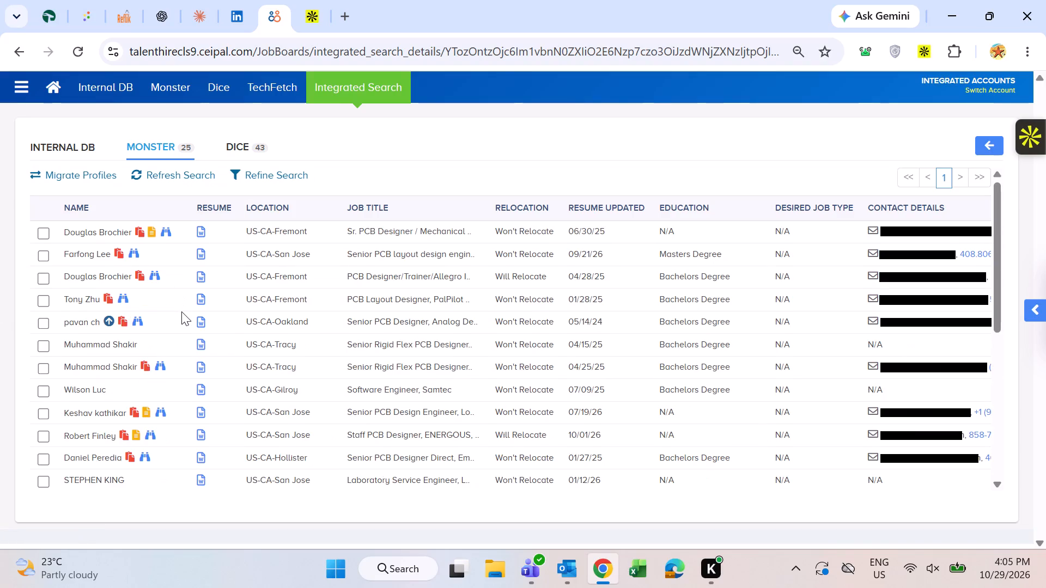
left_click(160, 365)
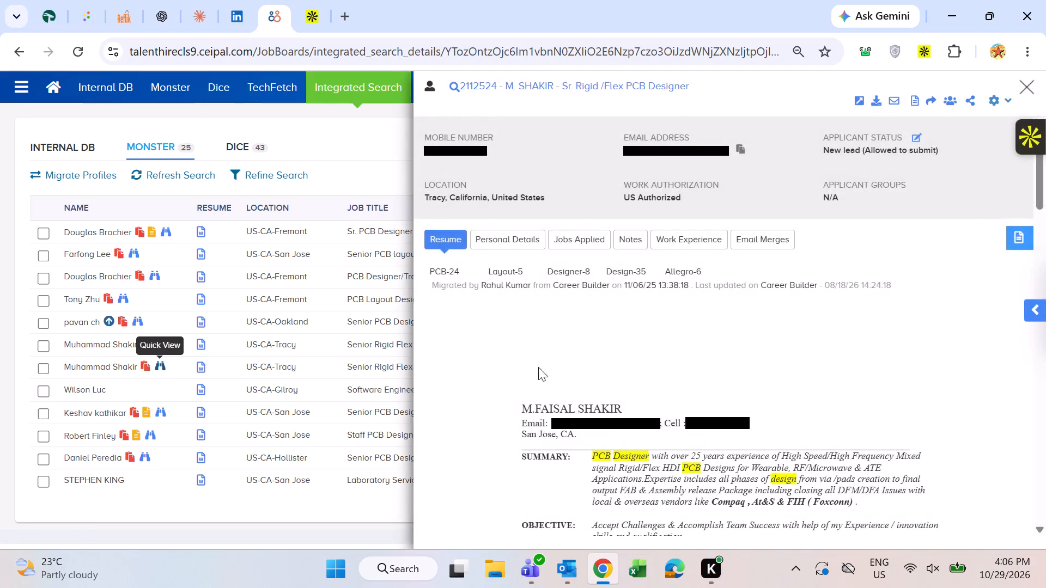
scroll(560, 375, "down", 1)
double_click(628, 370)
left_click_drag(628, 370, 645, 430)
left_click(646, 412)
scroll(649, 403, "down", 7)
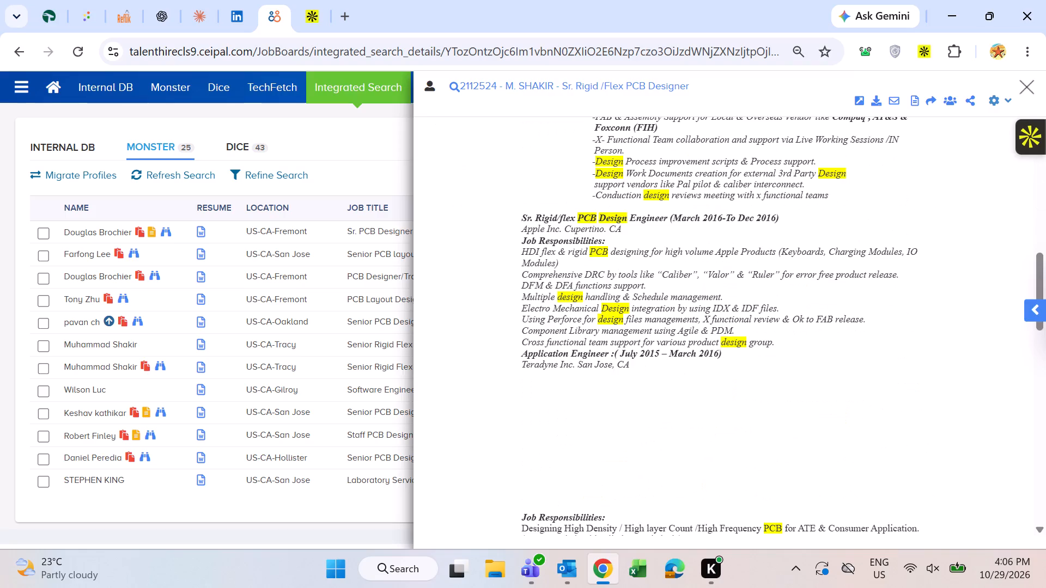
scroll(649, 402, "up", 4)
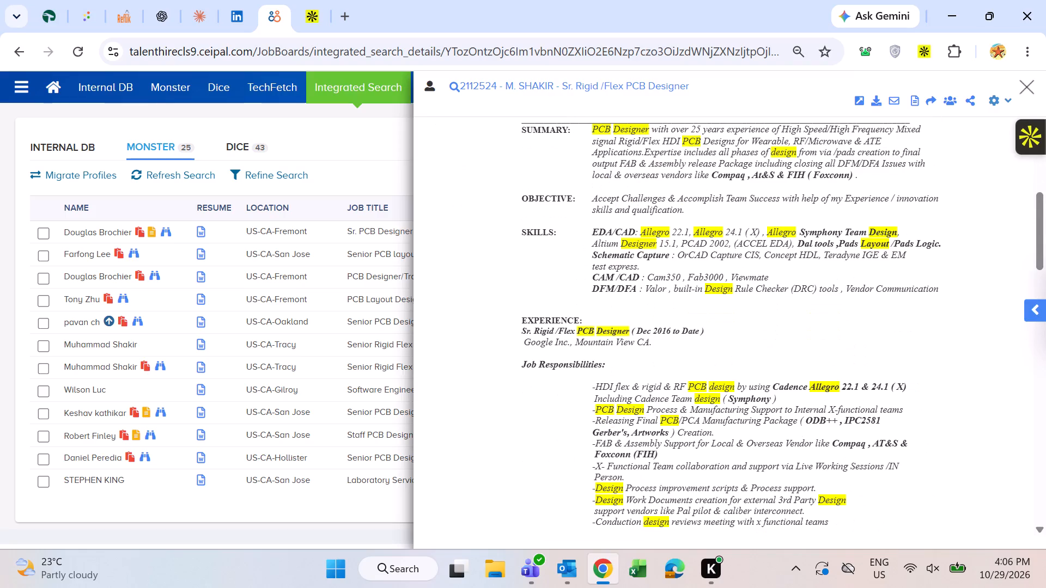
scroll(649, 402, "up", 5)
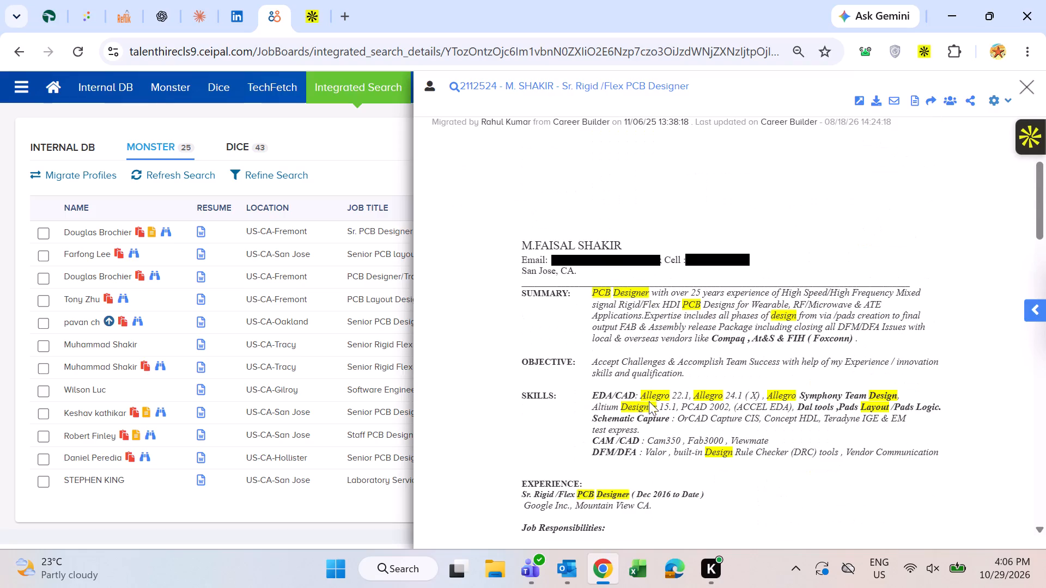